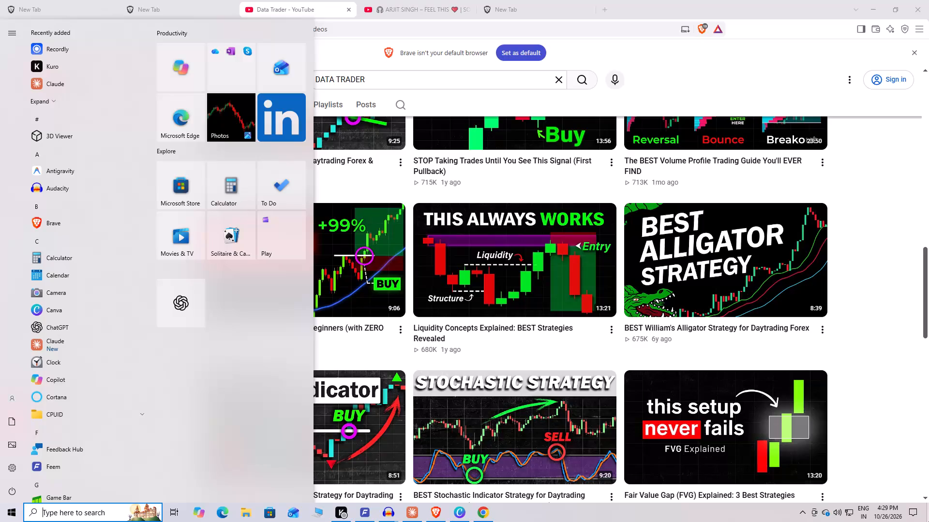
Switch from the browser to Canva and bring up the open "Add a subheading" video design.
left_click(872, 10)
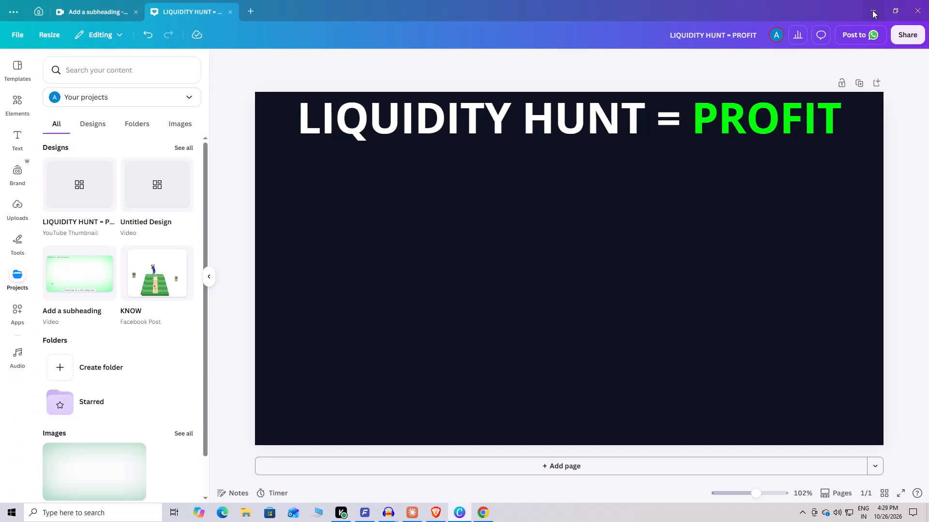
left_click(874, 15)
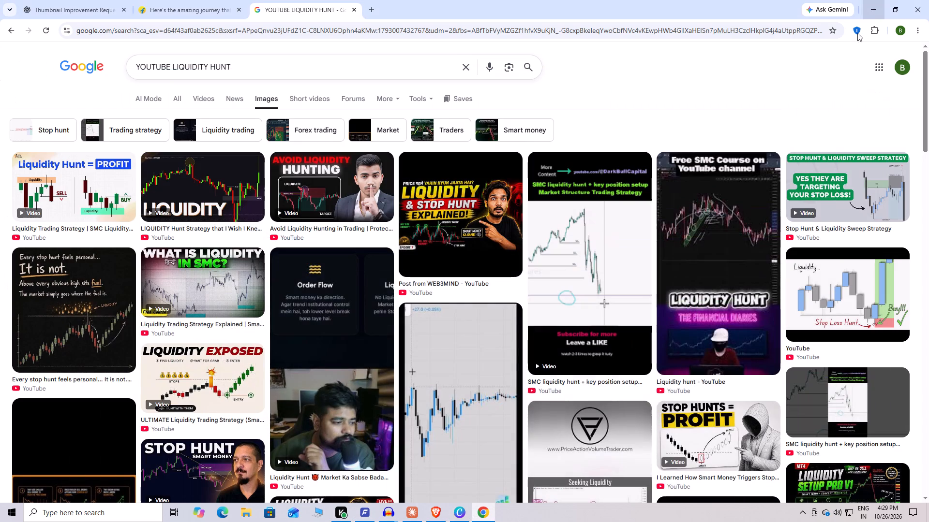
left_click(457, 514)
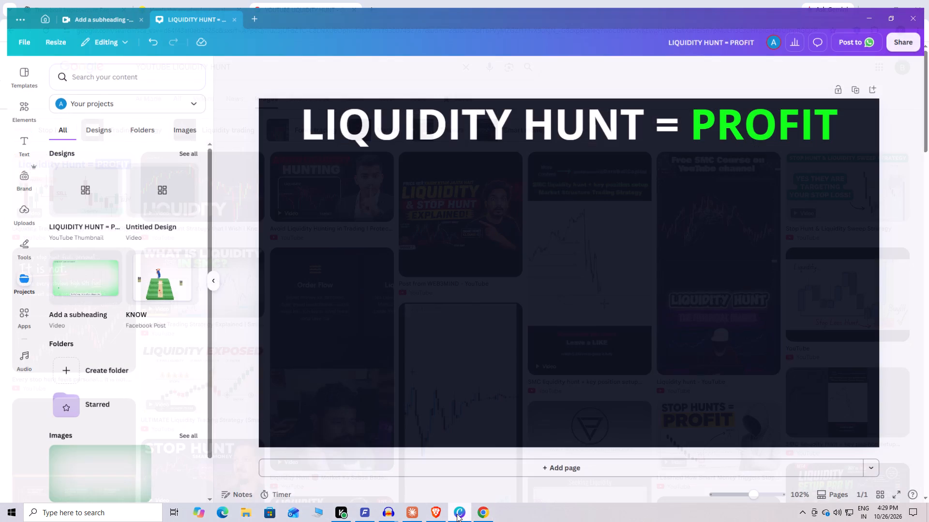
left_click(104, 0)
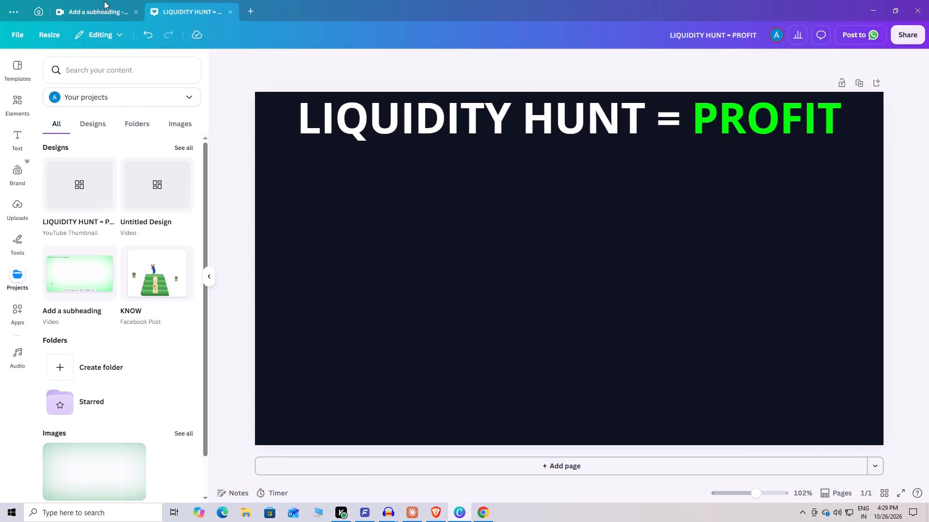
left_click(103, 9)
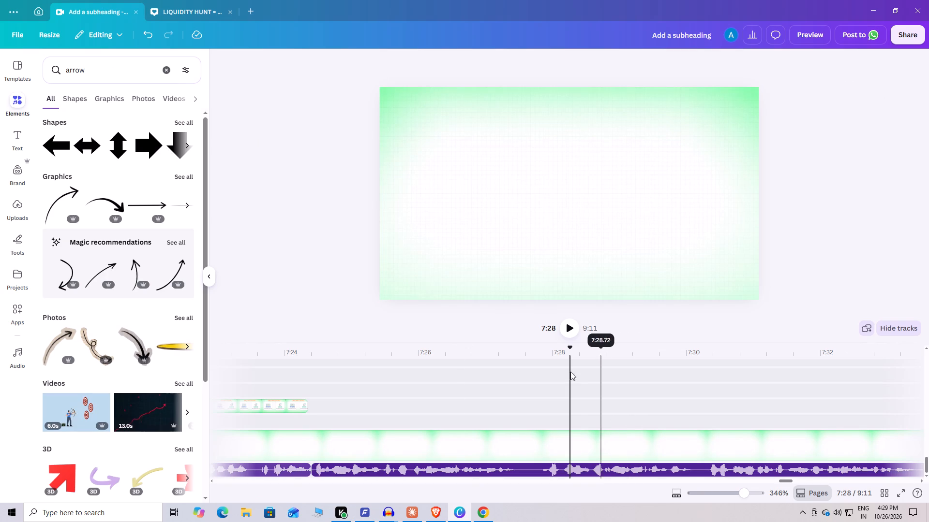
Scrub the video timeline between about 7:21 and 7:32 to examine the end of the "Map + Check = Your Edge" clip and the section following it.
left_click_drag(572, 355, 200, 381)
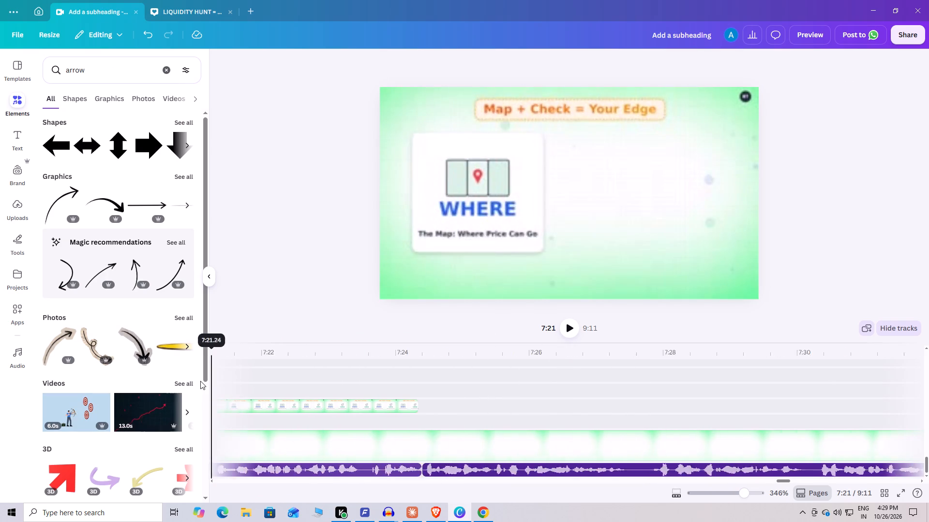
left_click_drag(200, 381, 625, 362)
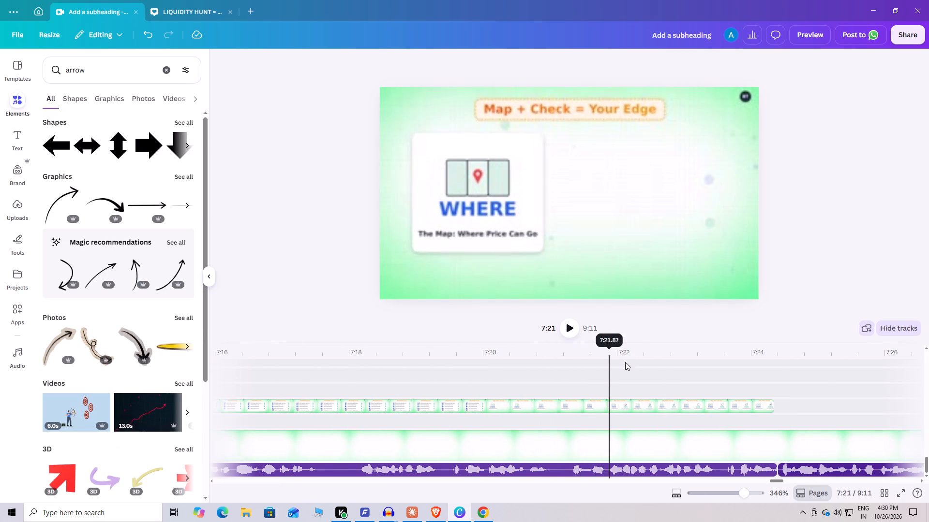
left_click_drag(625, 362, 769, 367)
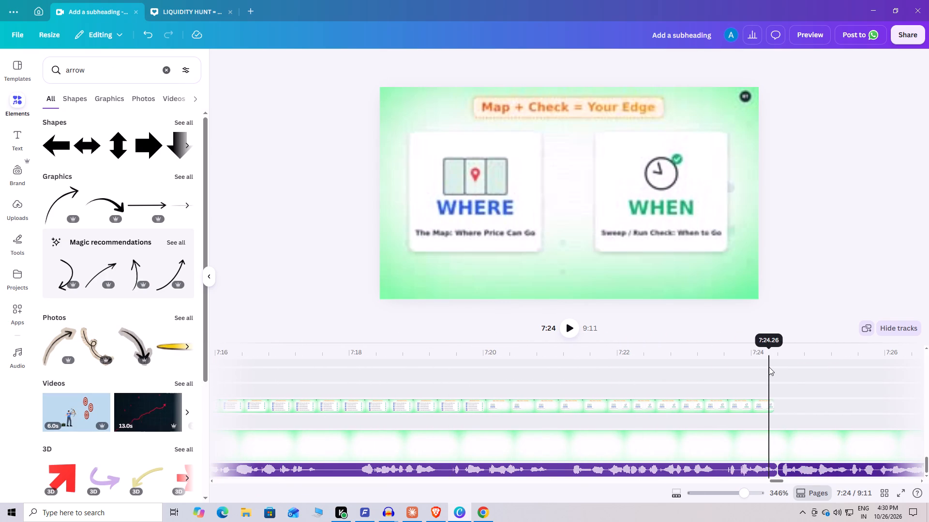
left_click_drag(769, 367, 907, 372)
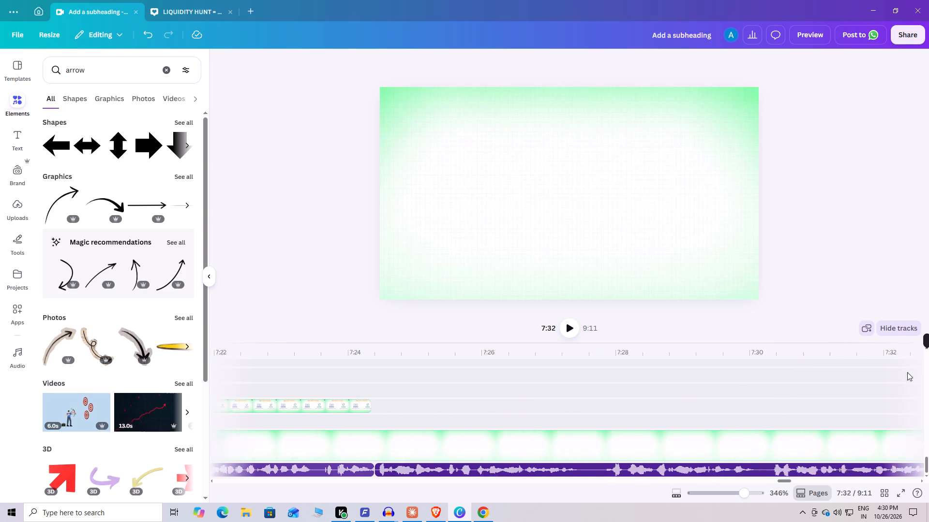
left_click_drag(907, 372, 697, 385)
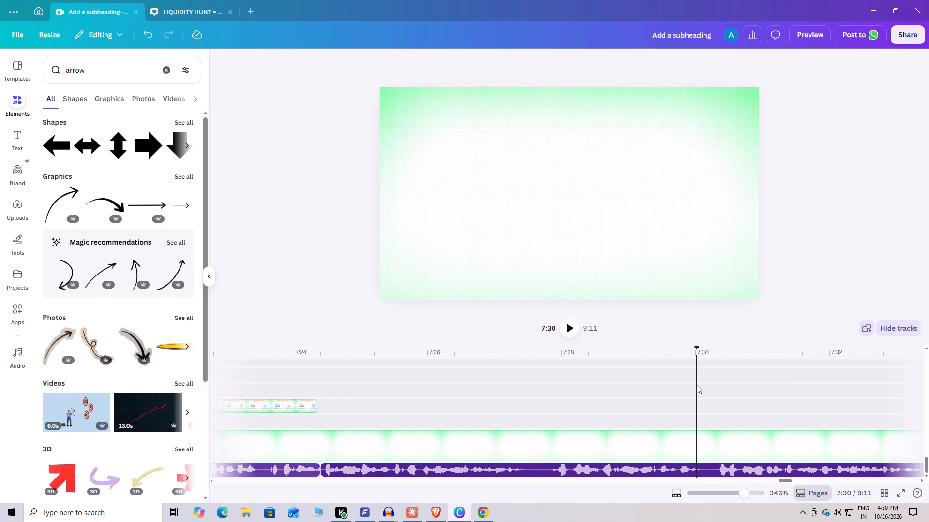
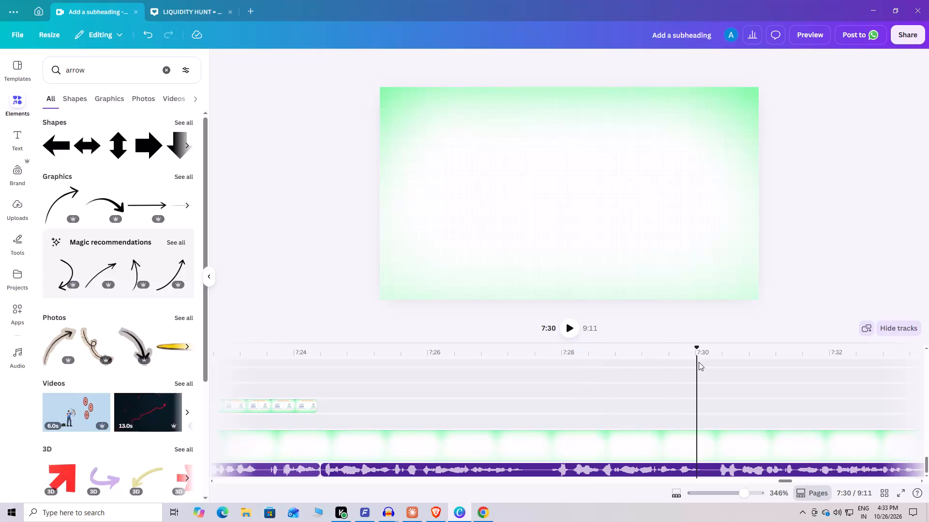
Scrub the video timeline back from 7:30 to about 5:23, examining the sections up to the end of the Accumulation, Manipulation and Distribution chart.
left_click_drag(694, 351, 126, 395)
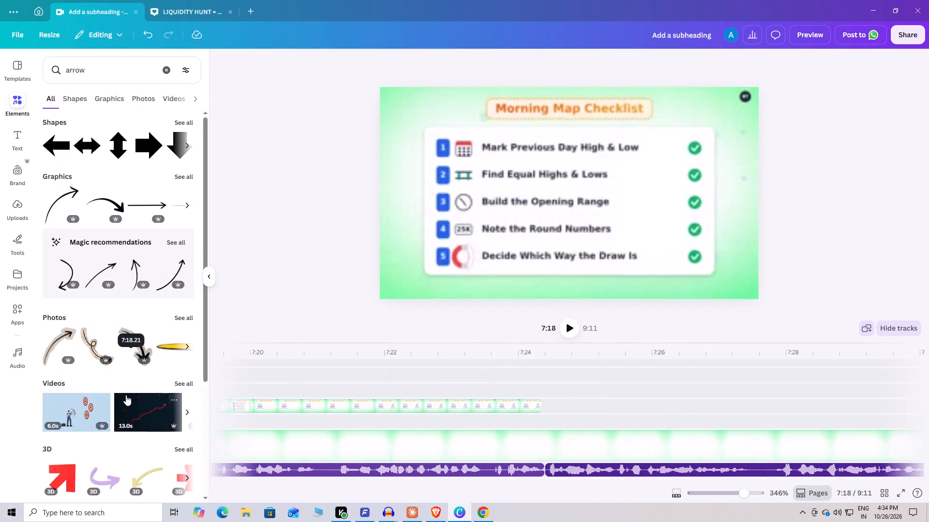
left_click_drag(126, 395, 182, 412)
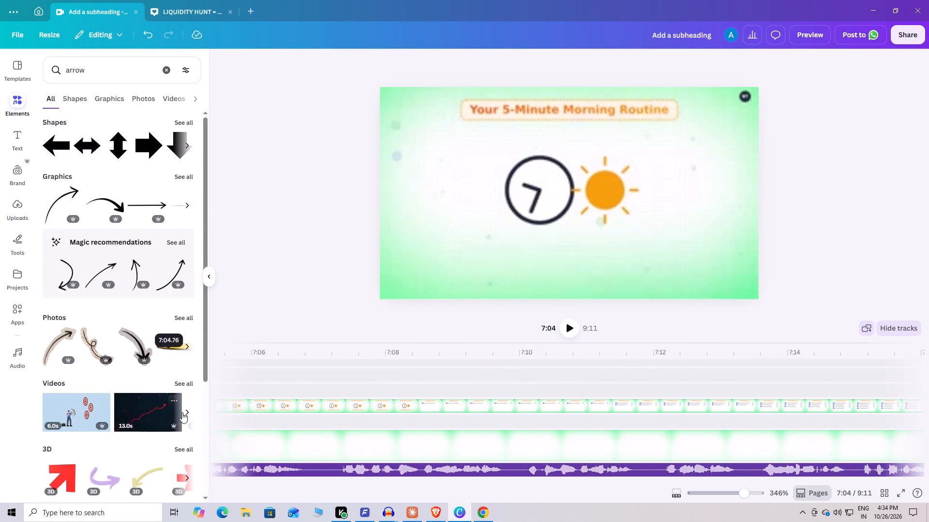
left_click_drag(182, 412, 208, 413)
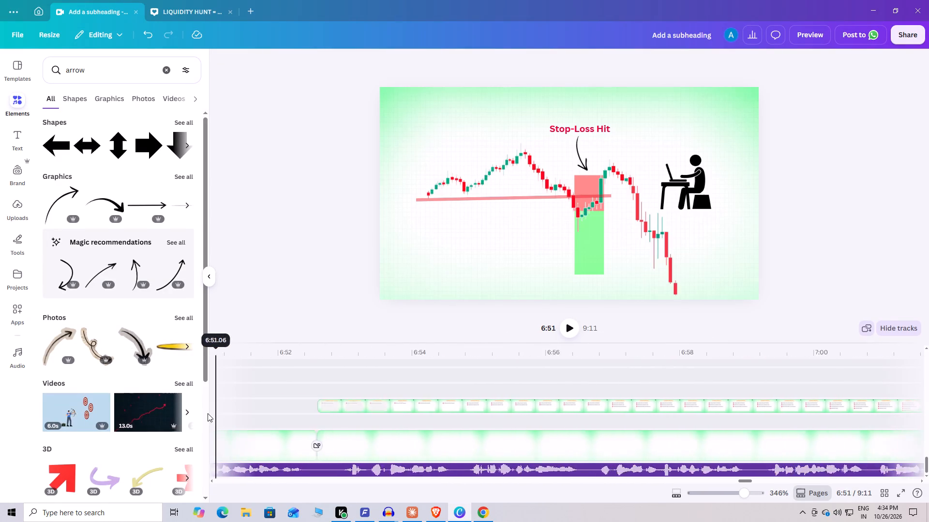
left_click_drag(208, 413, 180, 412)
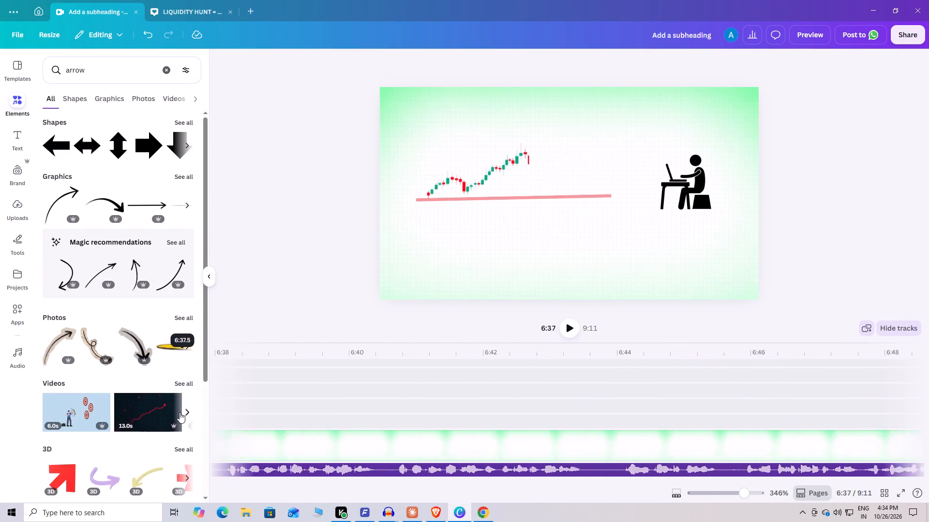
left_click_drag(180, 412, 201, 408)
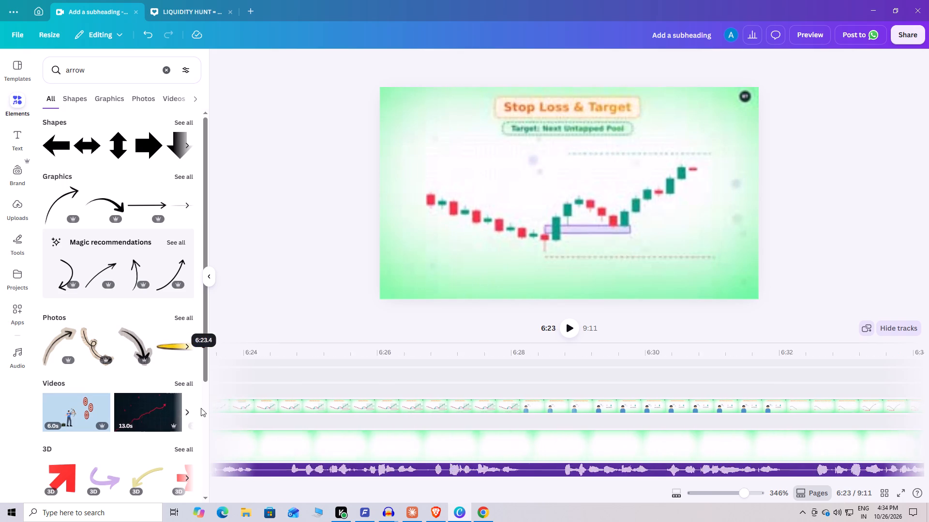
left_click_drag(201, 408, 175, 415)
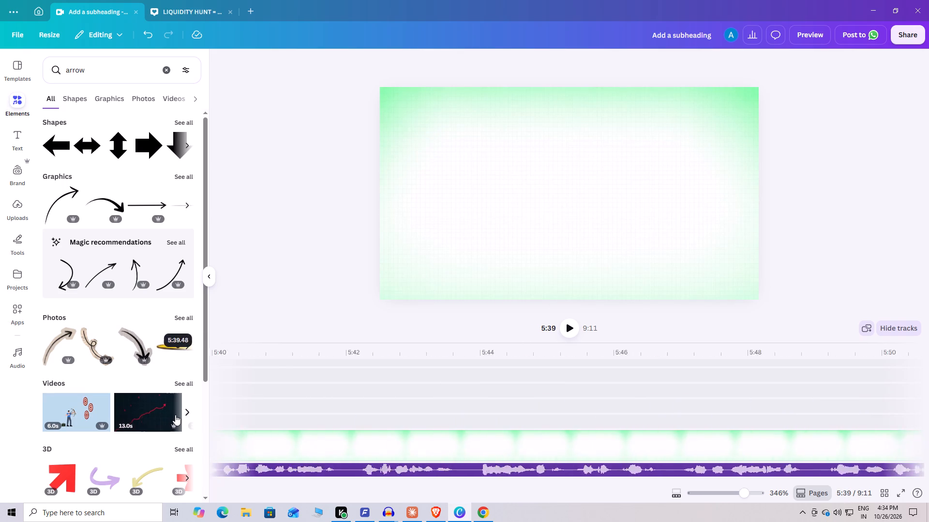
left_click_drag(175, 415, 222, 446)
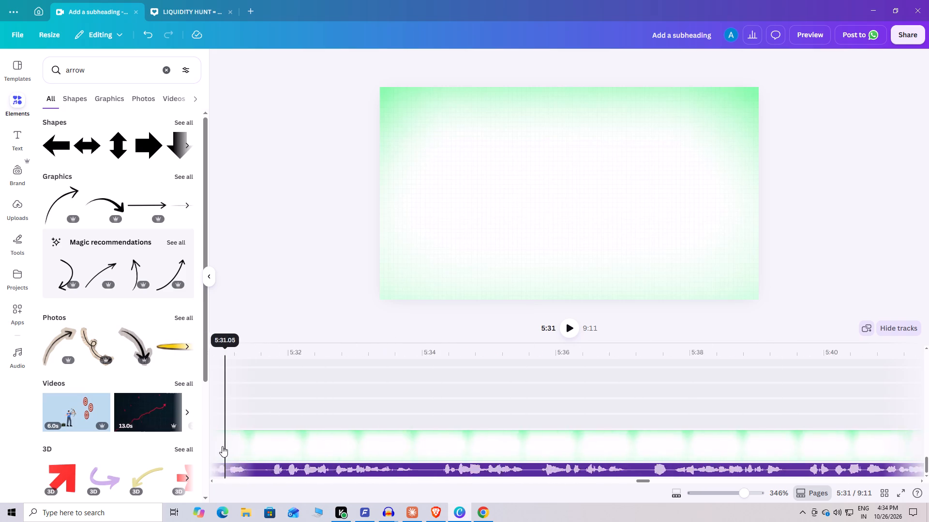
left_click_drag(222, 446, 246, 445)
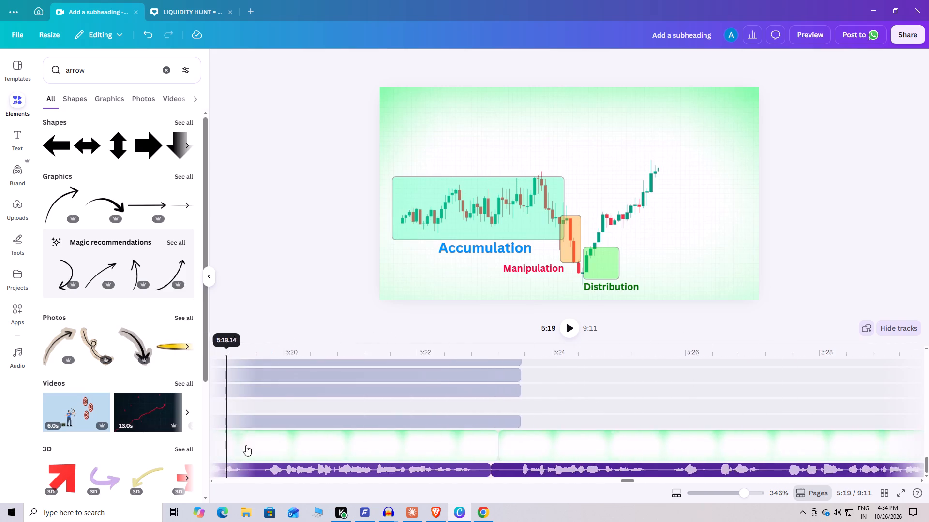
left_click_drag(246, 445, 561, 488)
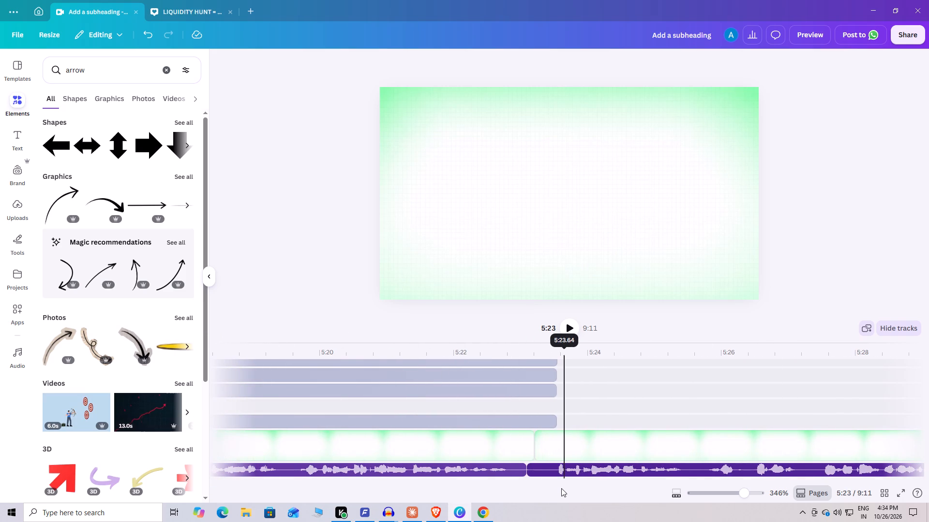
left_click_drag(561, 488, 559, 491)
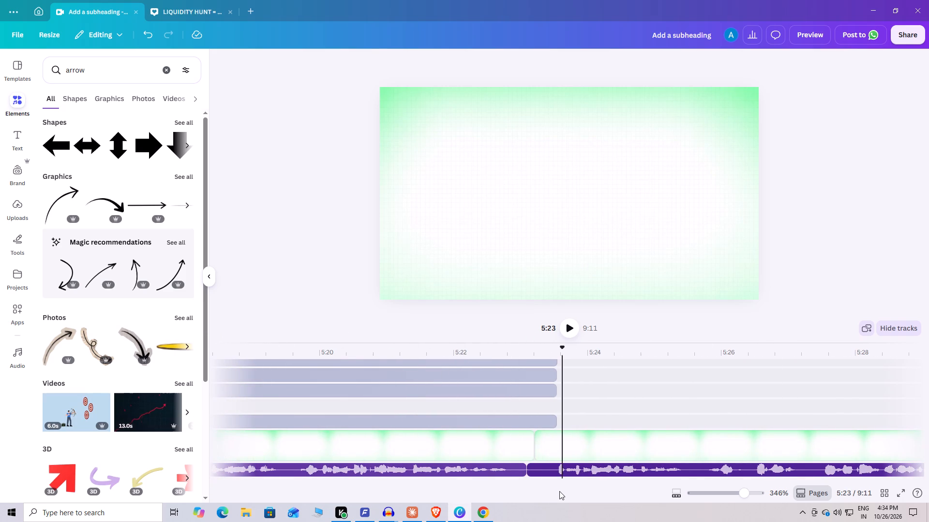
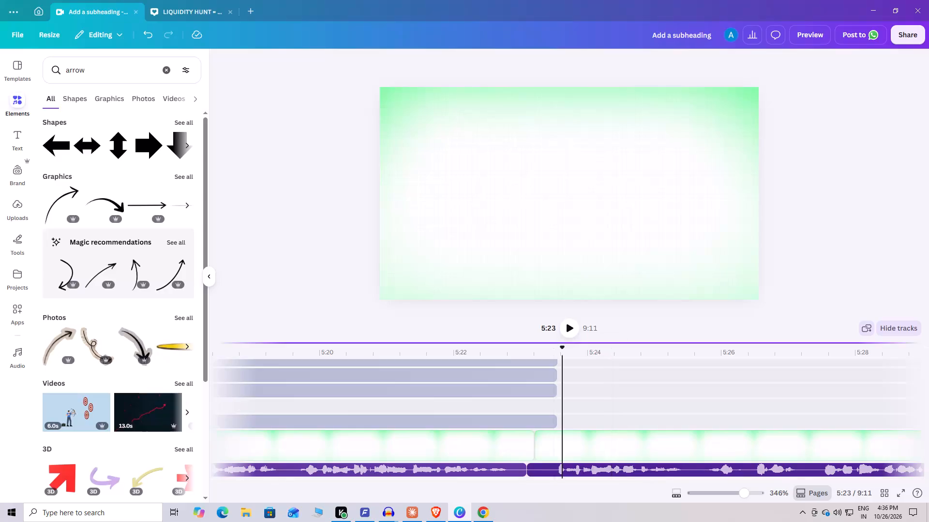
Scrub the video timeline forward from 5:23 to about 7:23, examining the sections up to the end of the "Map + Check = Your Edge" clip.
left_click_drag(563, 349, 728, 368)
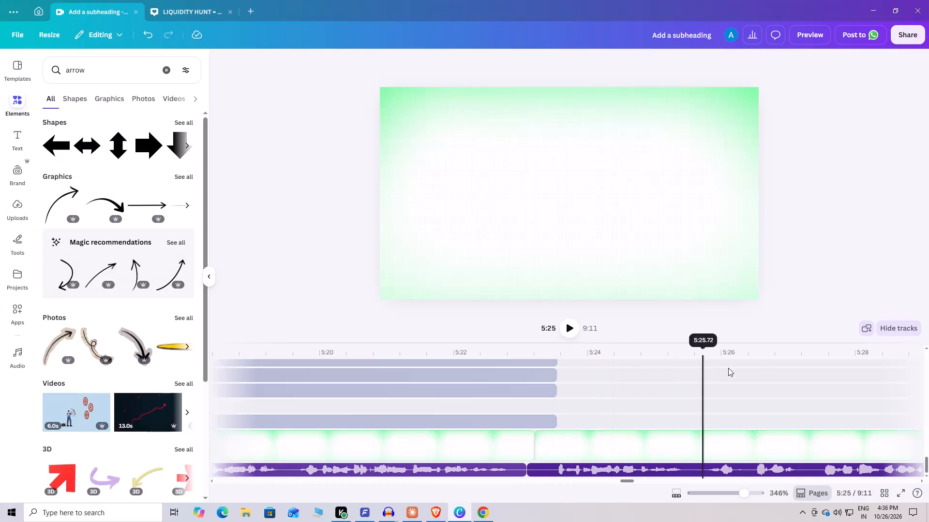
left_click_drag(728, 368, 928, 384)
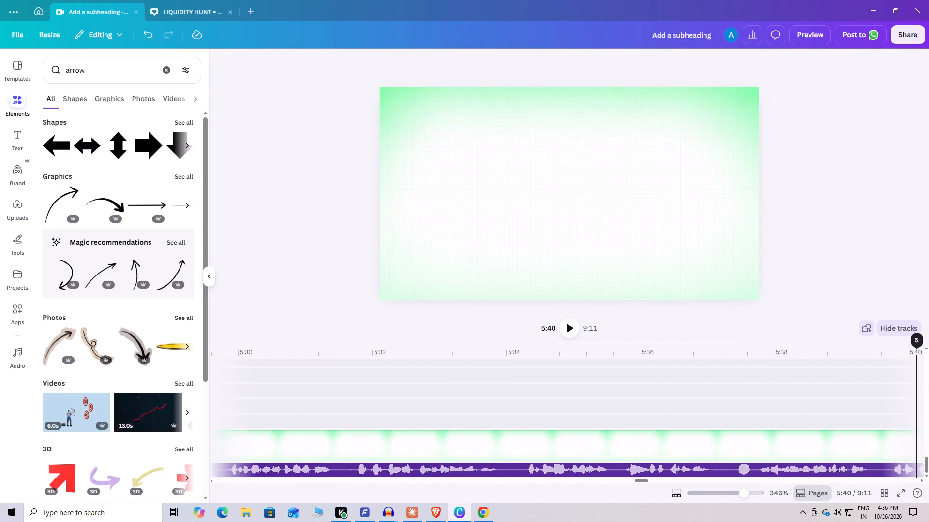
left_click_drag(928, 384, 912, 371)
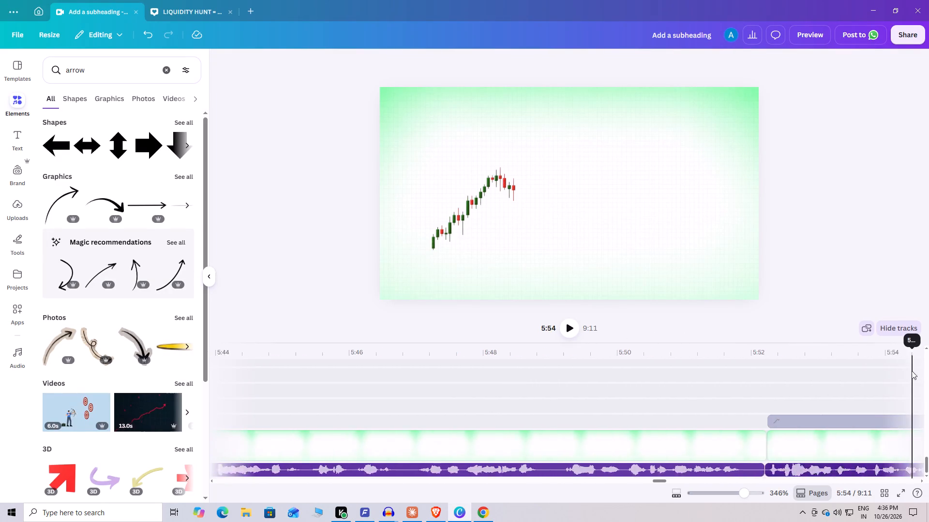
left_click_drag(912, 371, 921, 362)
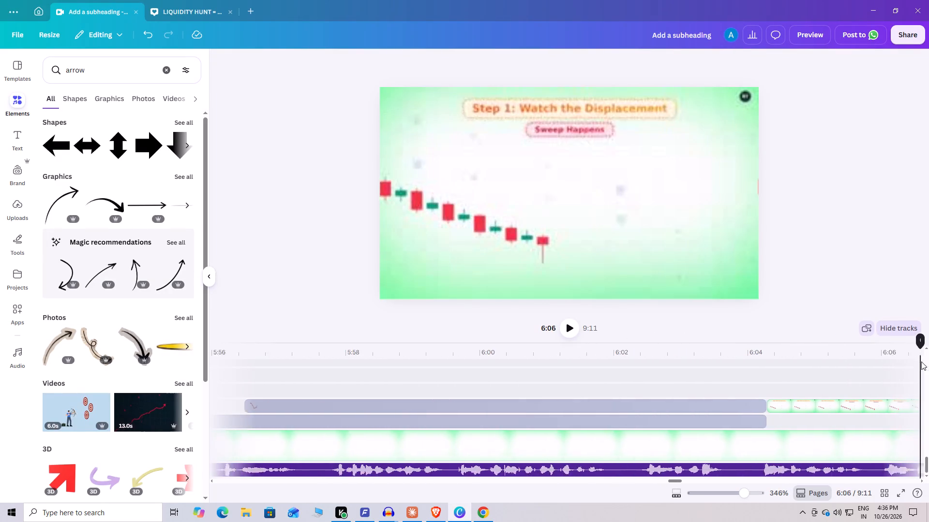
left_click_drag(921, 362, 928, 357)
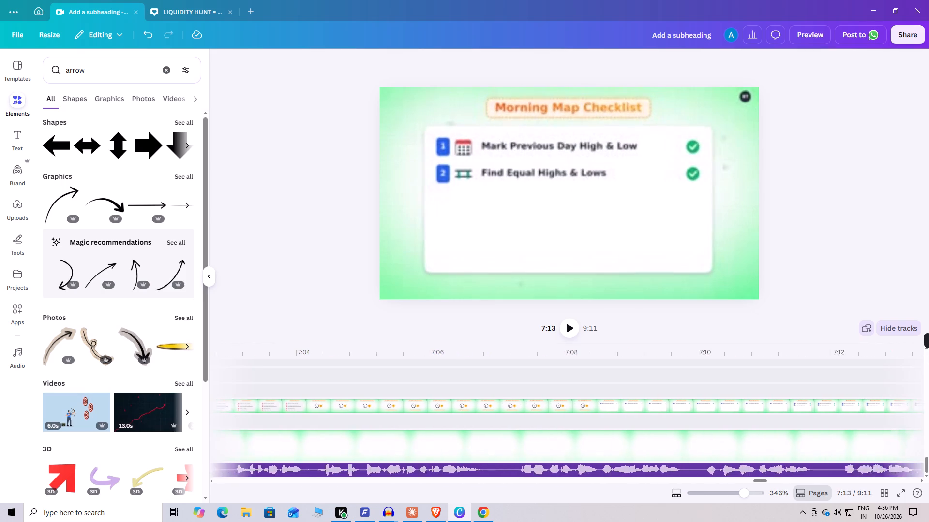
left_click_drag(928, 357, 923, 359)
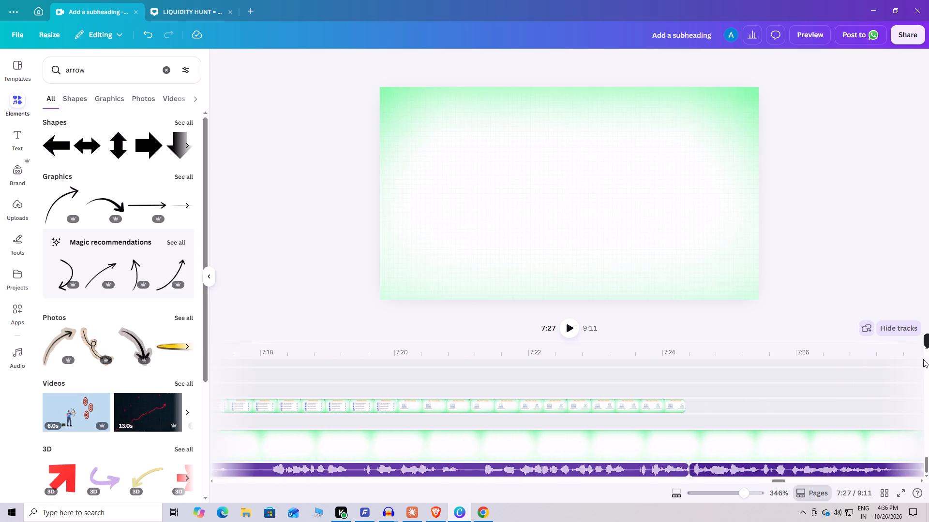
left_click_drag(923, 359, 658, 360)
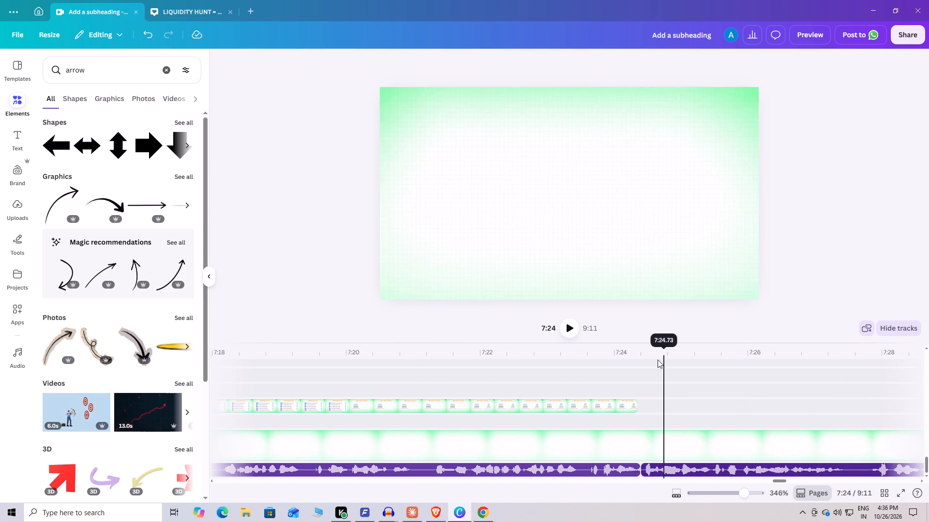
left_click_drag(658, 360, 584, 362)
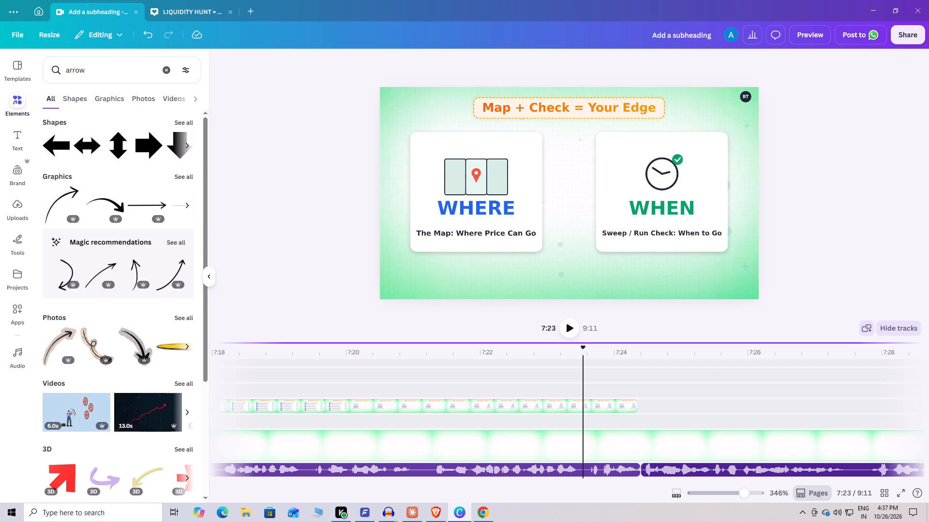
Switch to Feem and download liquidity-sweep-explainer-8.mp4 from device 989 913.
left_click(0, 521)
type("FE")
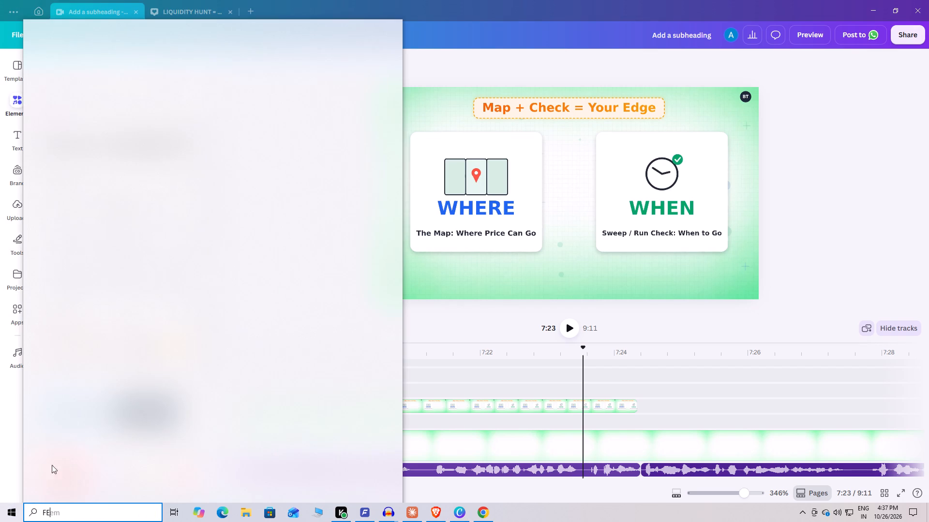
left_click(115, 72)
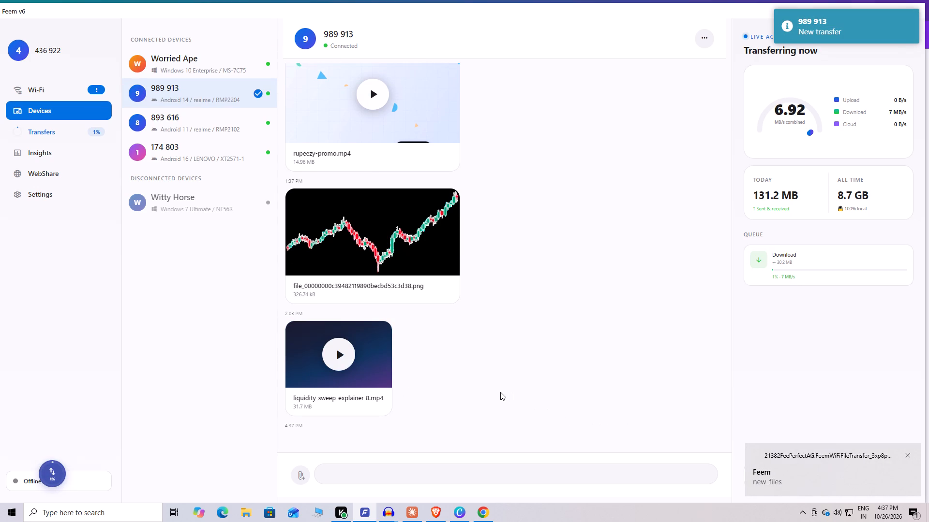
left_click(375, 378)
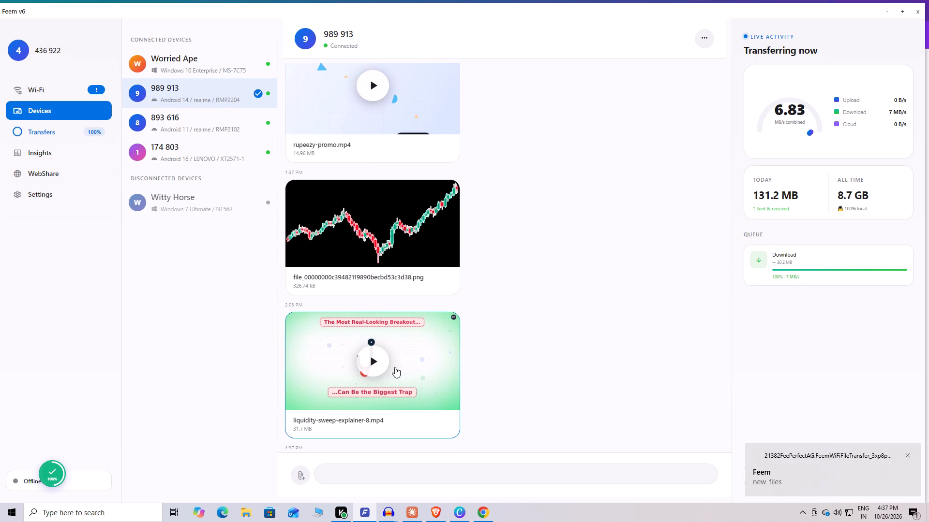
left_click(394, 374)
left_click(422, 283)
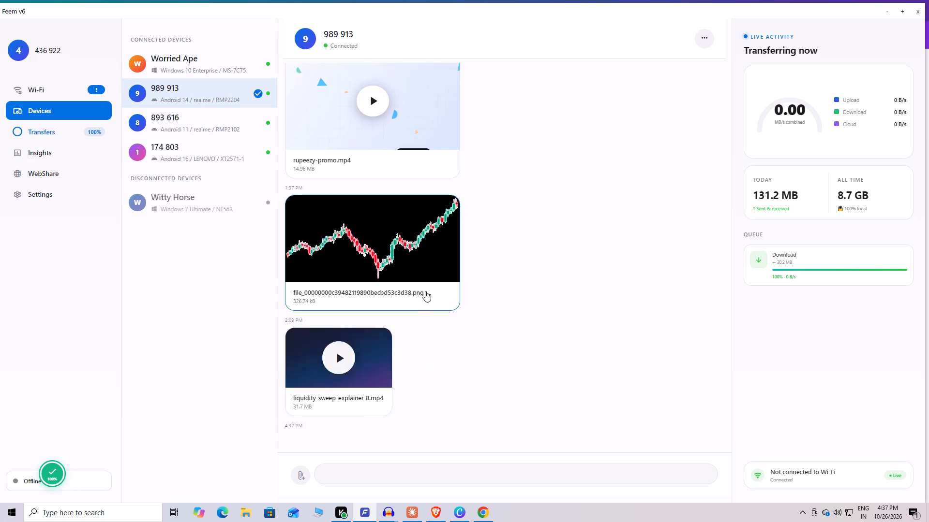
left_click(422, 379)
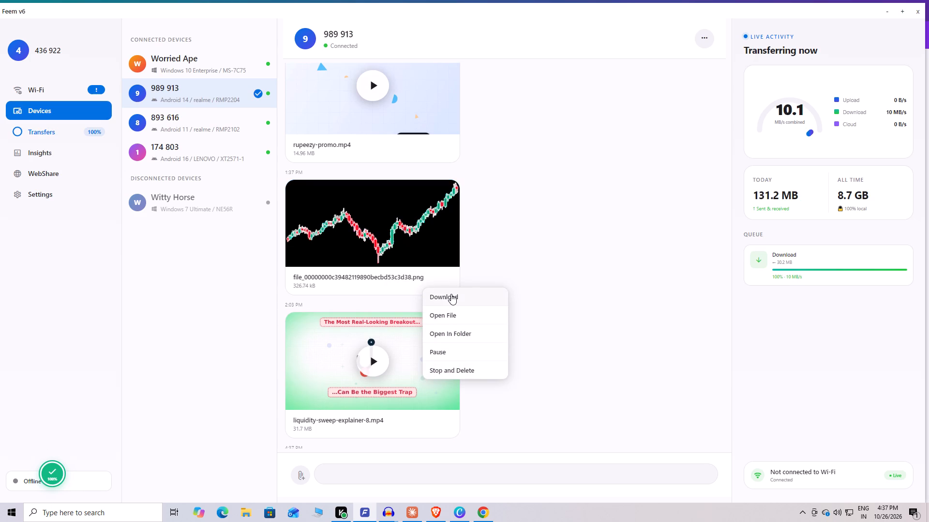
left_click(451, 294)
Switch back to Canva and move the playhead to the end of the "Map + Check = Your Edge" clip at 7:24.
left_click(457, 515)
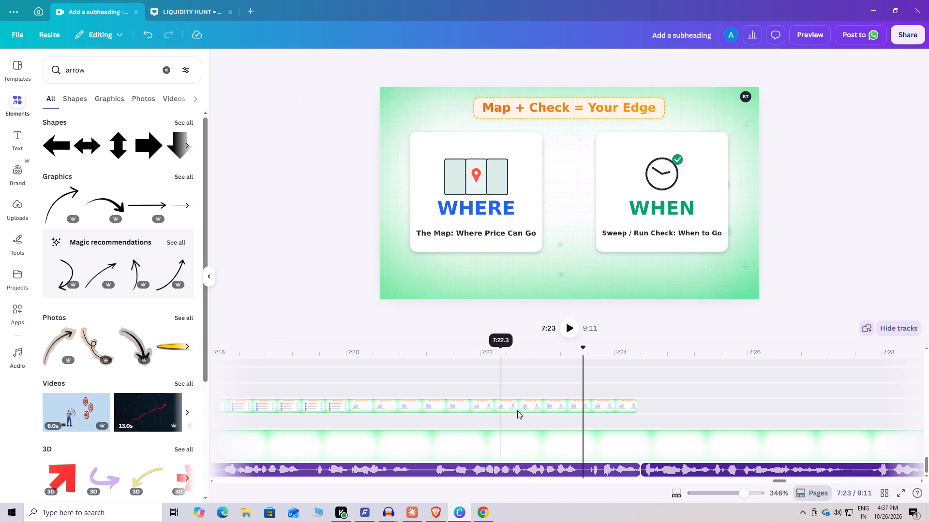
left_click_drag(581, 347, 635, 360)
Start a file upload and browse to the video files in the basetrader folder on New Volume (D:).
left_click(19, 212)
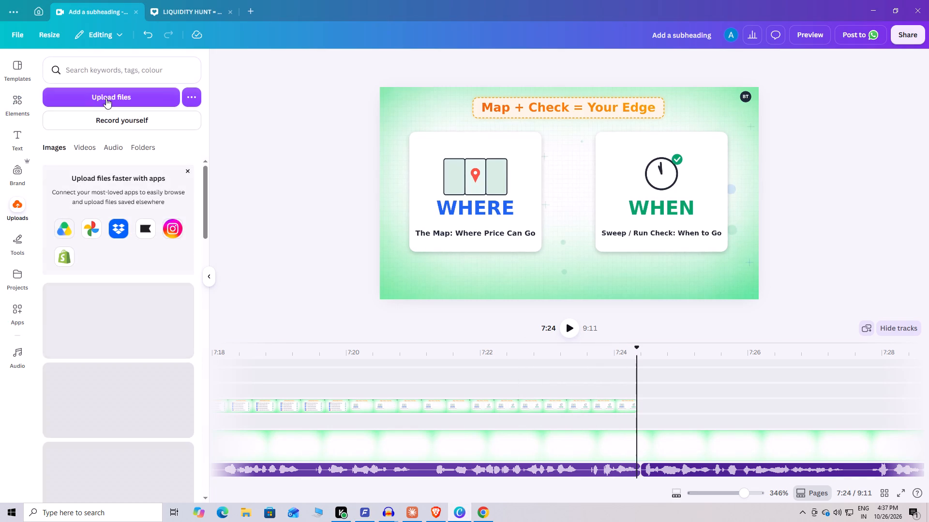
left_click(106, 98)
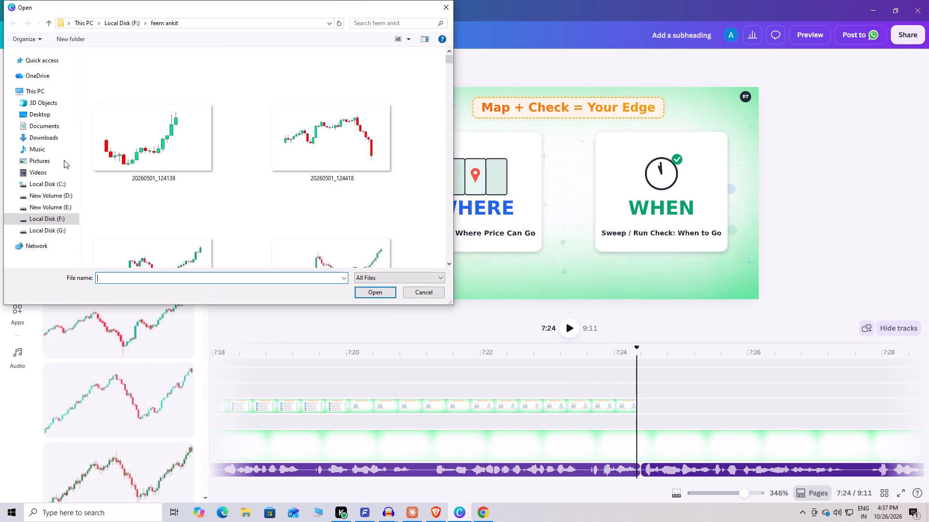
left_click(49, 219)
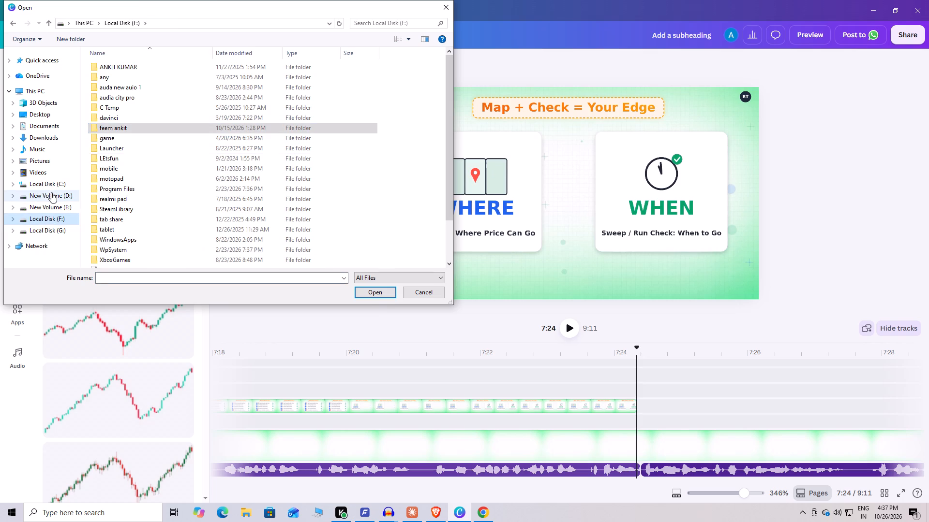
left_click(52, 191)
double_click(156, 68)
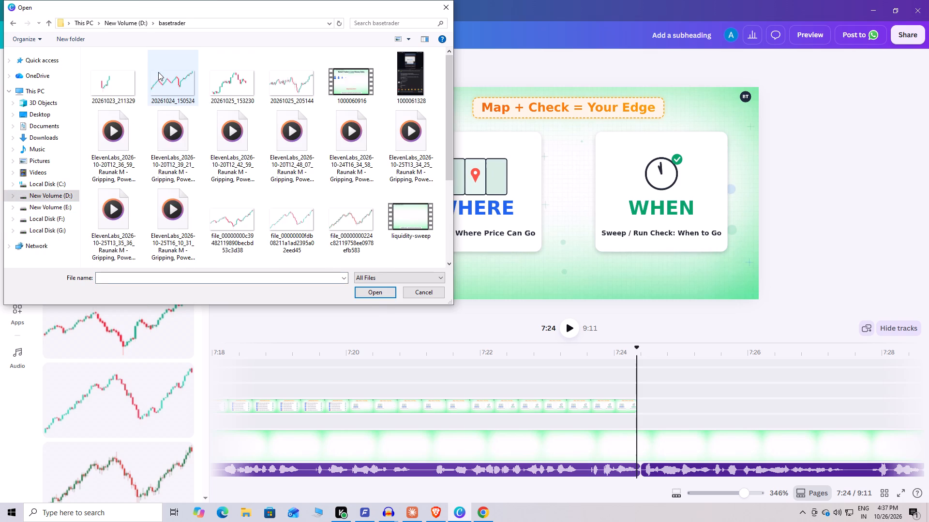
scroll(354, 81, "down", 5)
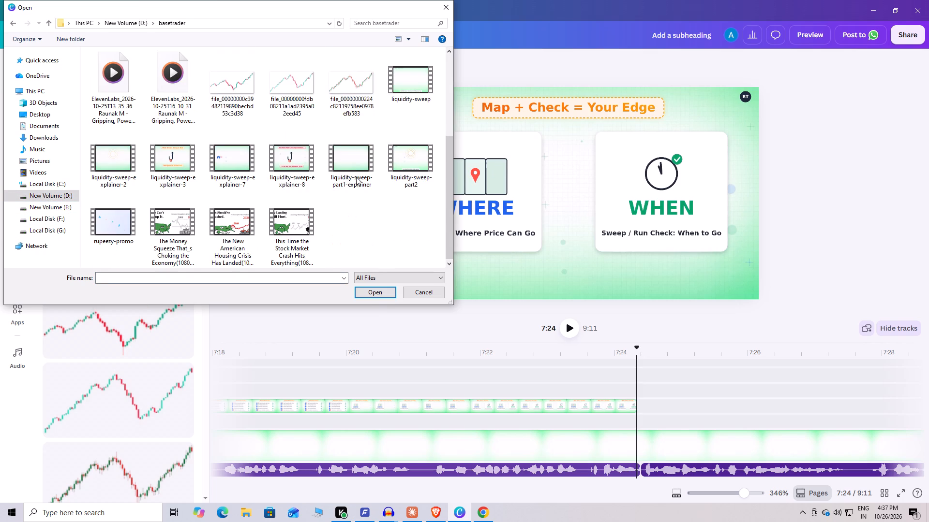
scroll(351, 185, "down", 2)
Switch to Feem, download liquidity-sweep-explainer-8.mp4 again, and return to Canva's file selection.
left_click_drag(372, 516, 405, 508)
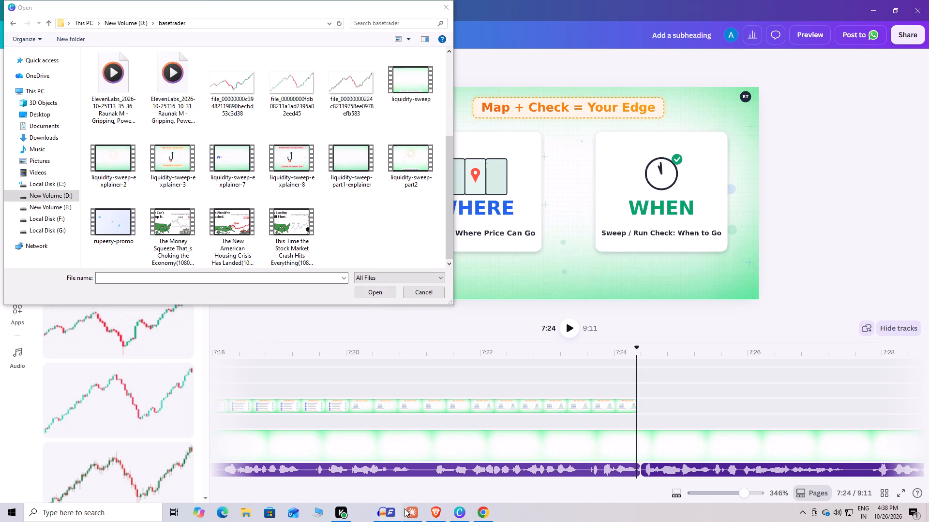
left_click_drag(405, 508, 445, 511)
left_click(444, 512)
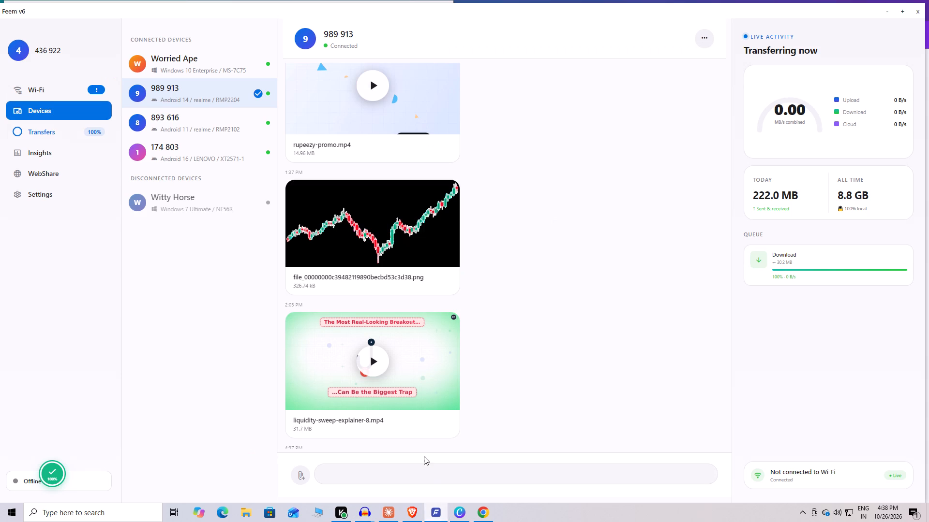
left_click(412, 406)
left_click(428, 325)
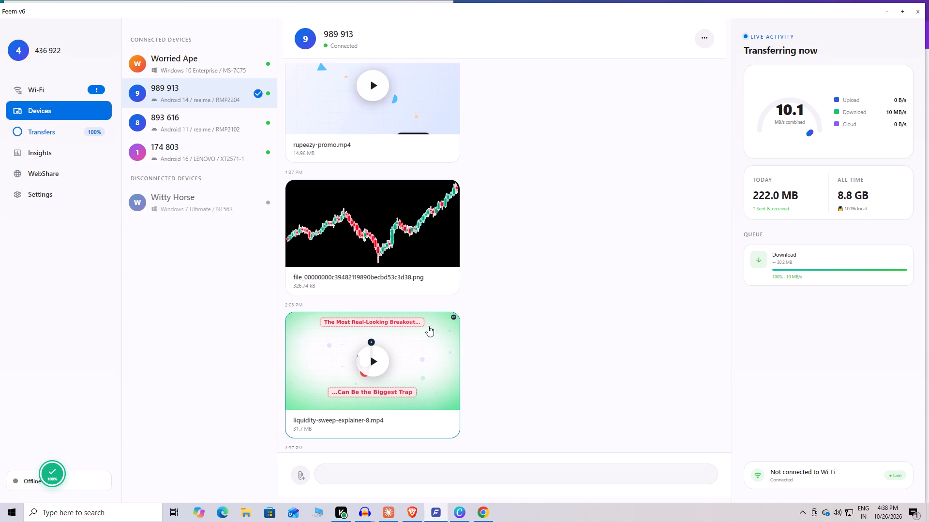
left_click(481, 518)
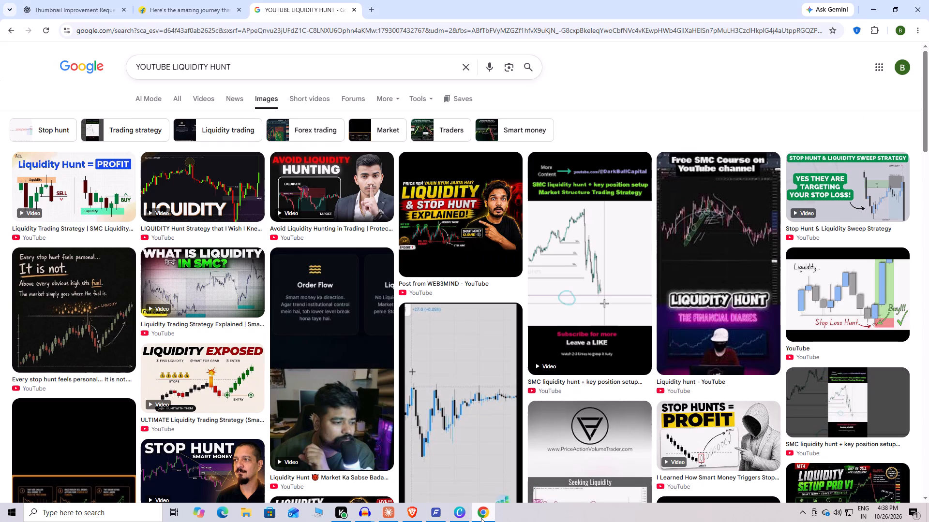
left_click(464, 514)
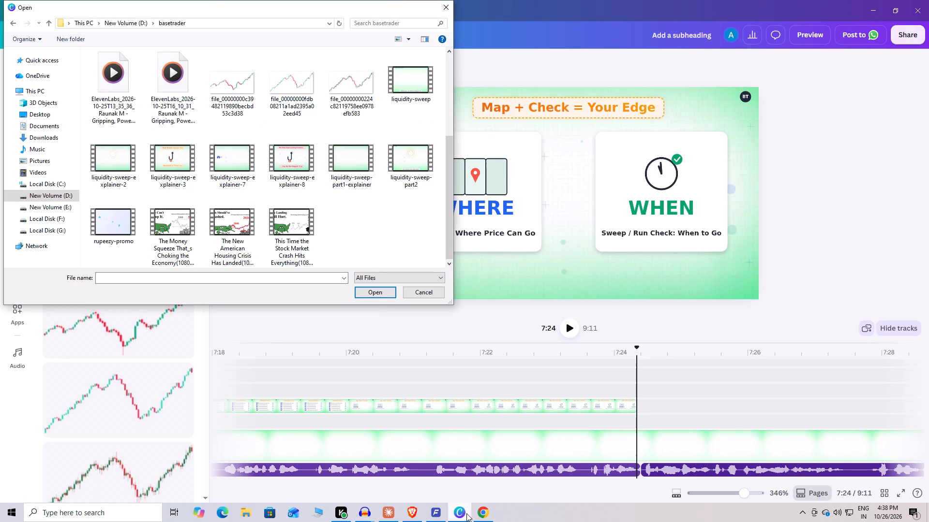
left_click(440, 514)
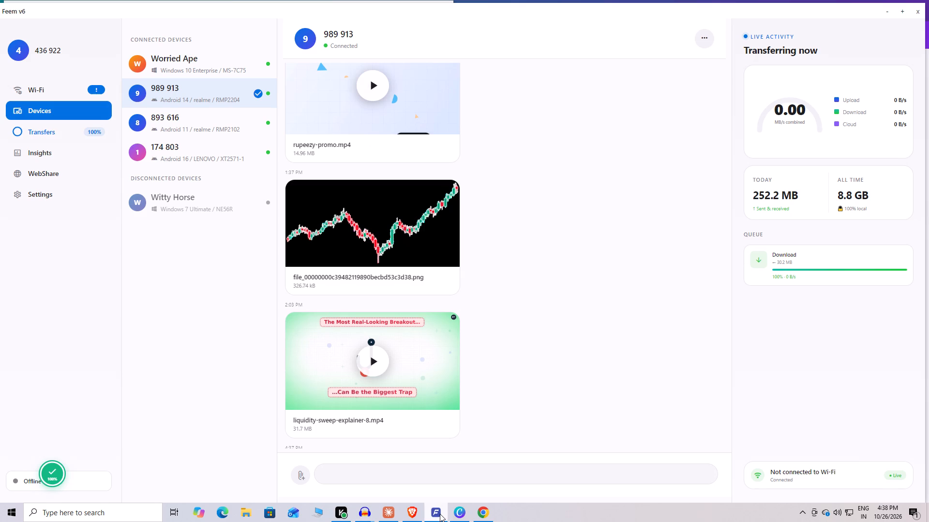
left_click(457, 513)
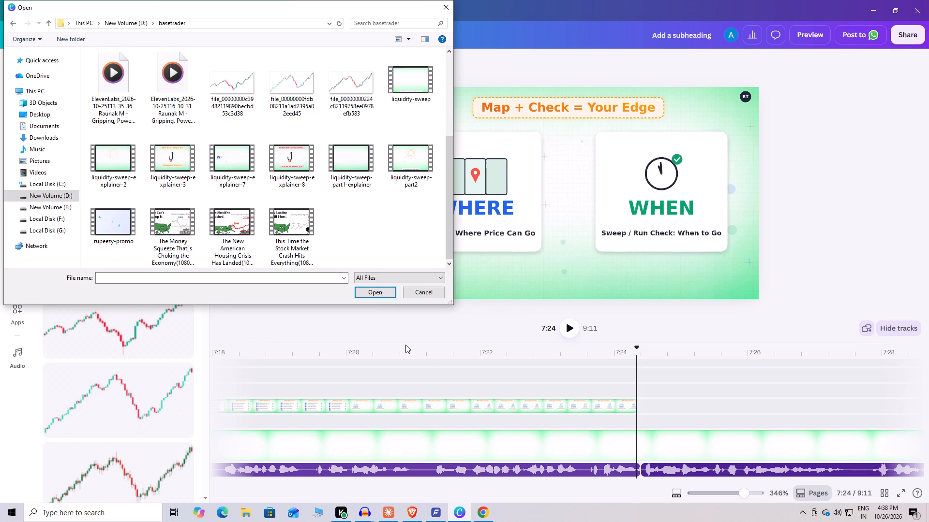
Upload the liquidity-sweep-explainer-8 video from the basetrader folder.
left_click(293, 163)
left_click(375, 297)
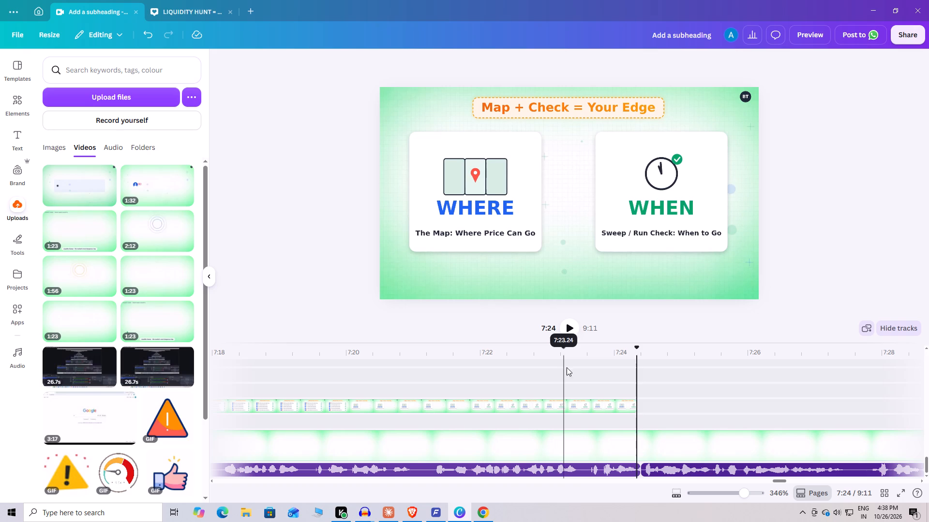
Play the video from 7:24 into the empty section, and return the playhead to 7:24.38 where the new audio clip starts.
left_click(571, 330)
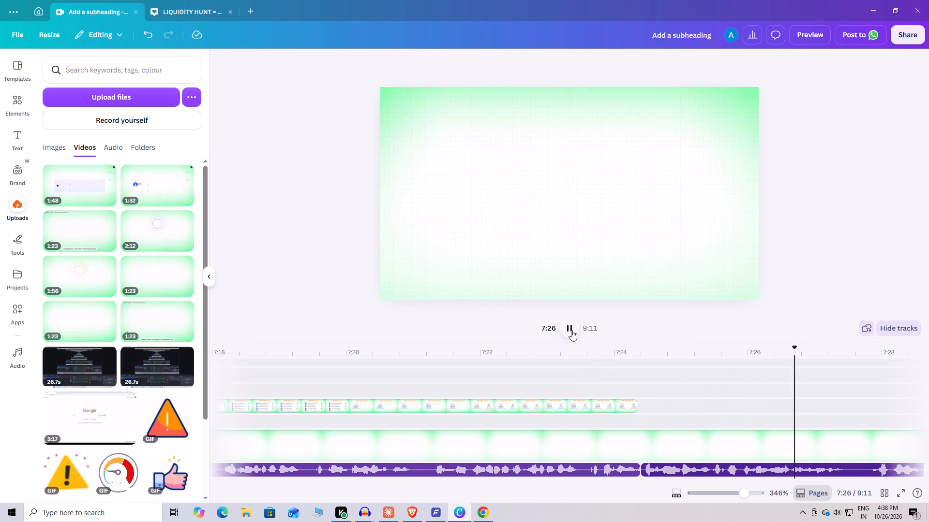
left_click(640, 368)
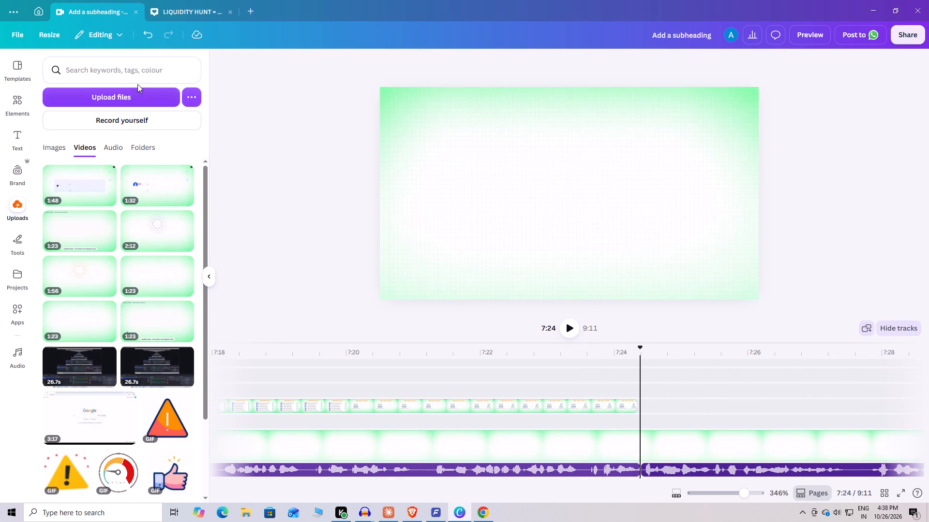
left_click(133, 100)
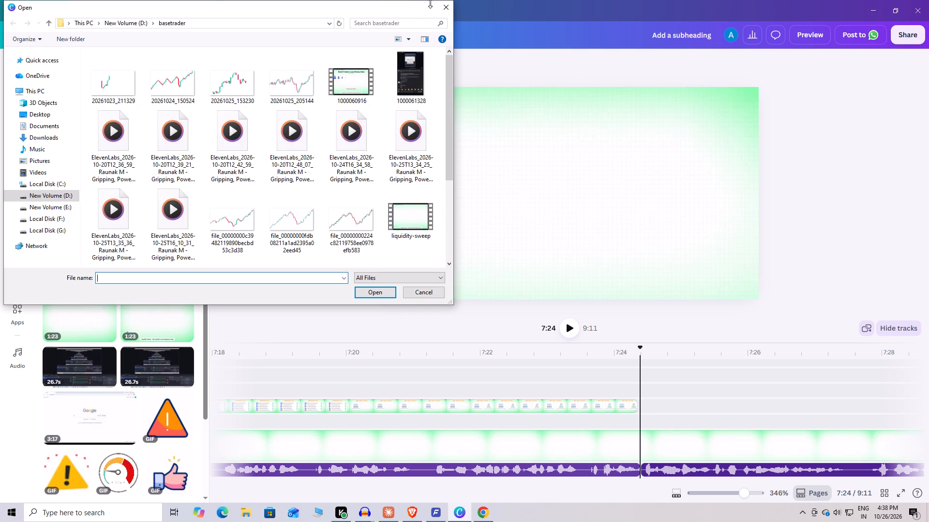
left_click(448, 10)
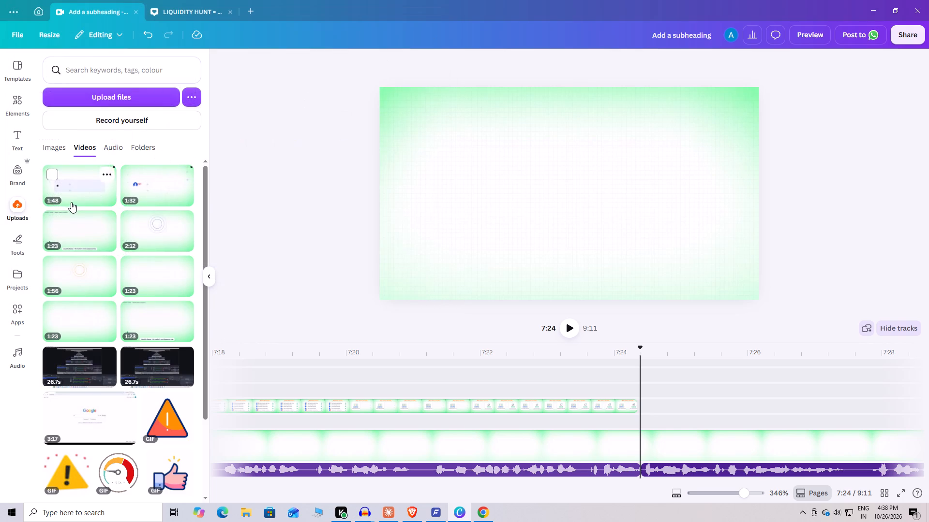
Place the newly uploaded 1:48 video on the overlay track directly after the "Map + Check = Your Edge" clip at 7:24.
left_click_drag(71, 203, 673, 406)
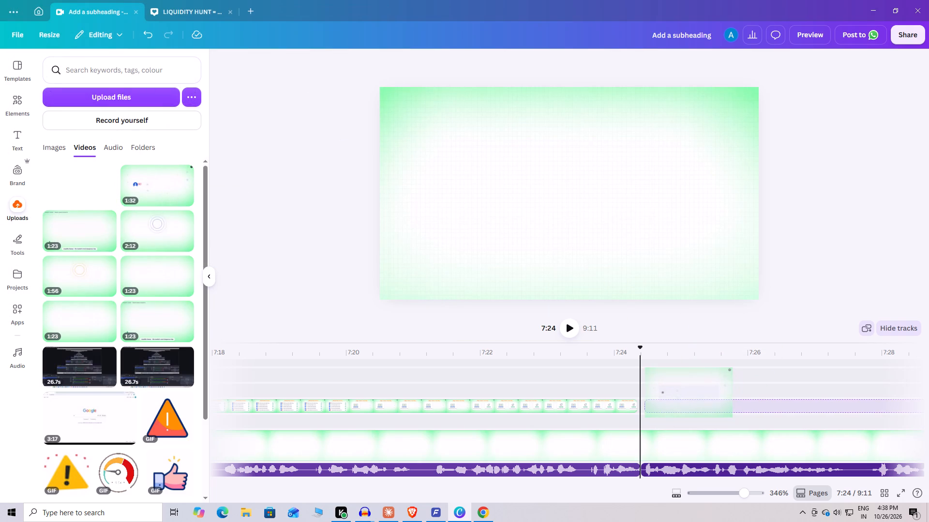
left_click_drag(673, 406, 668, 405)
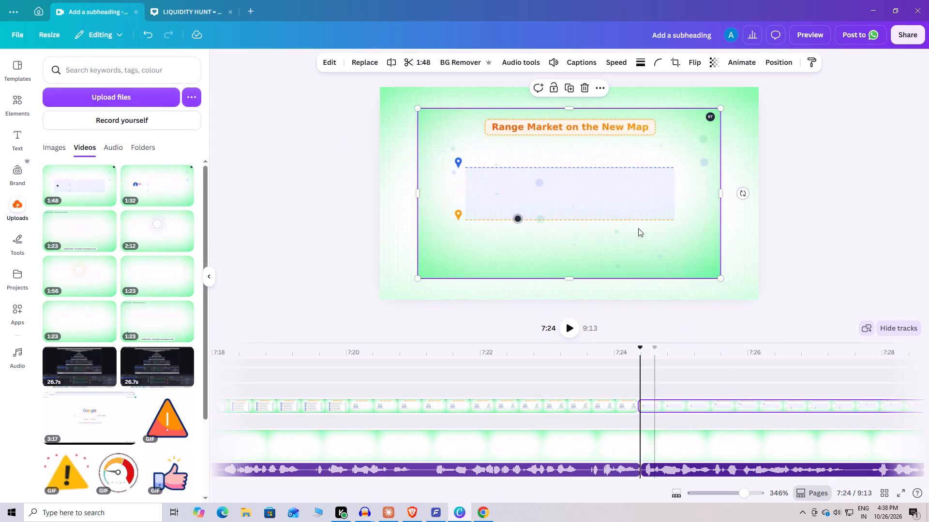
Move the new 1:48 clip to the page's top-left corner and enlarge it to fill the whole page.
left_click_drag(639, 228, 600, 204)
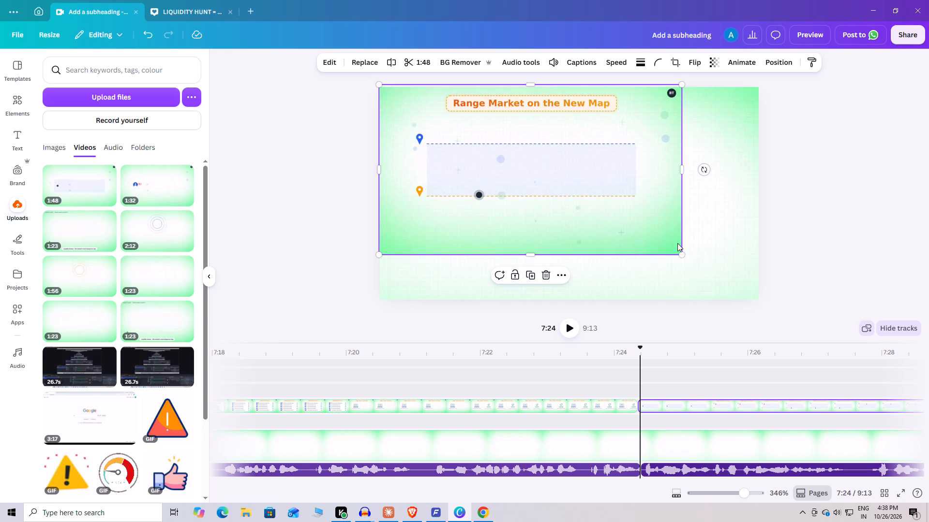
left_click_drag(682, 255, 755, 319)
Play the video across the join at 7:24 and through the new clip to check it against the narration.
left_click(628, 357)
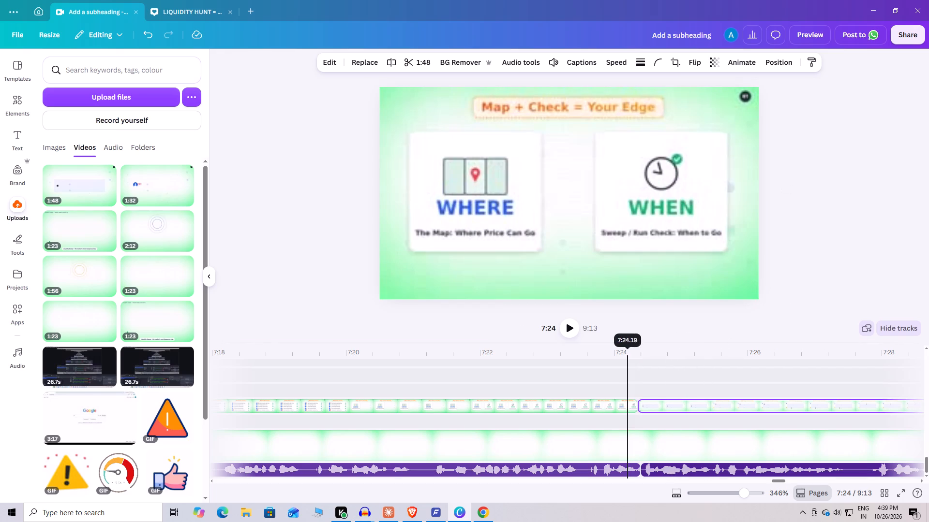
left_click(576, 333)
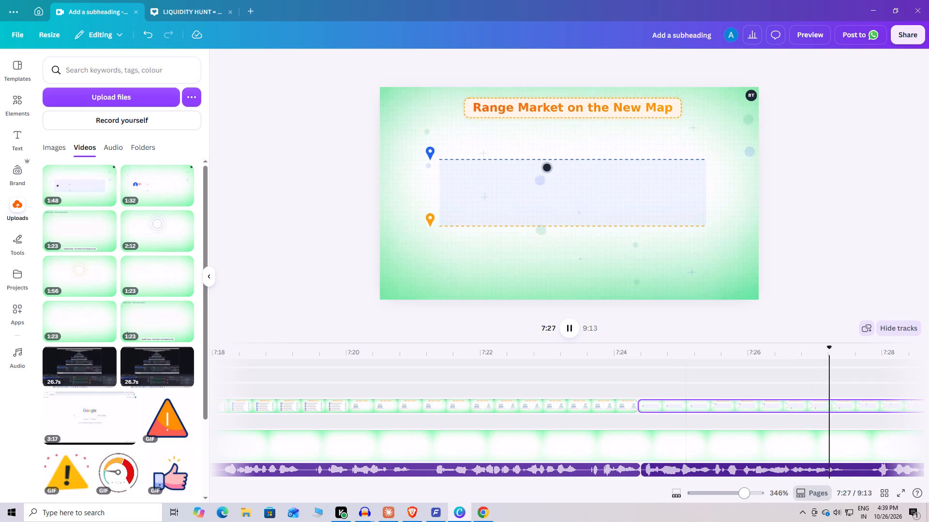
left_click_drag(740, 493, 732, 499)
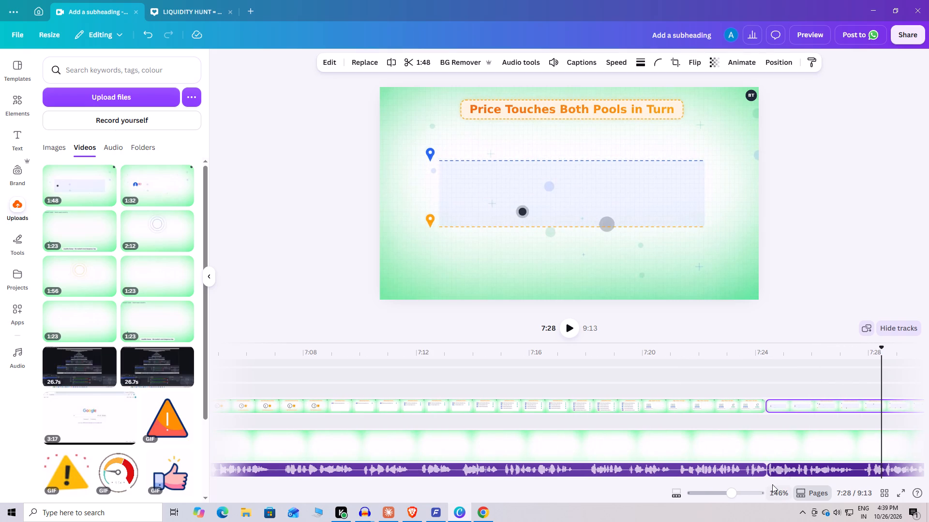
left_click(772, 483)
left_click_drag(769, 483, 777, 479)
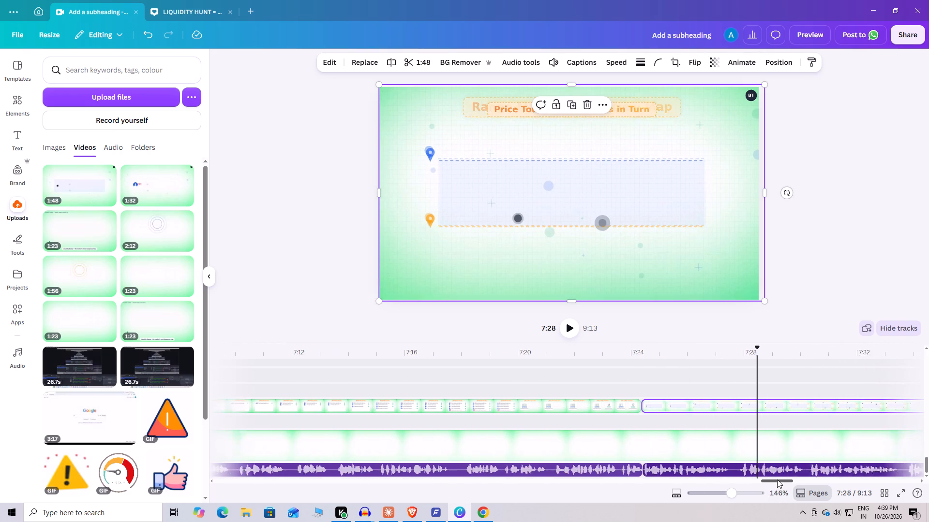
left_click_drag(777, 479, 790, 473)
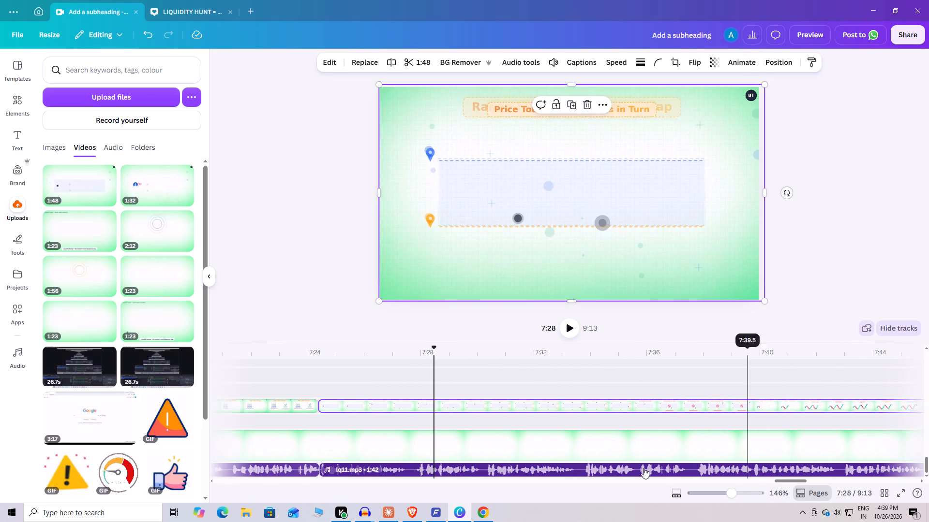
left_click(313, 378)
left_click(575, 324)
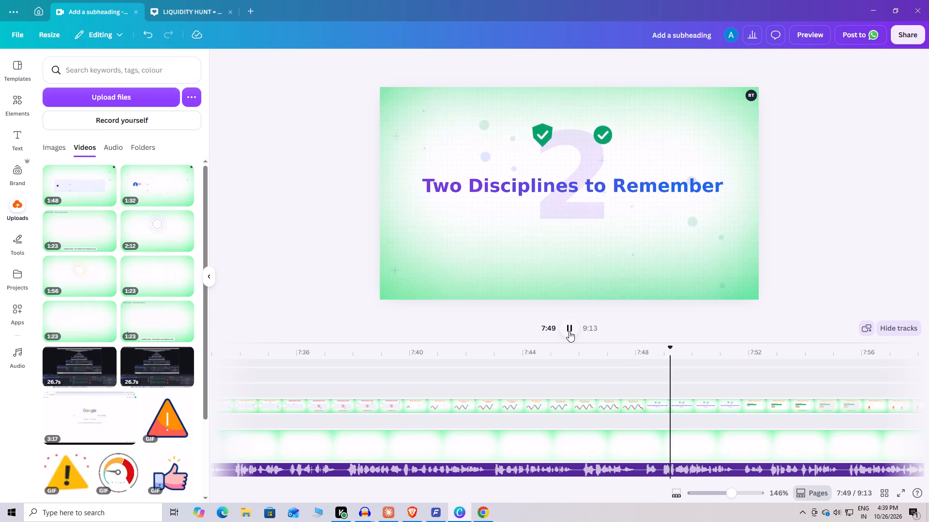
Mute the 1:48 clip on the overlay track.
left_click(593, 408)
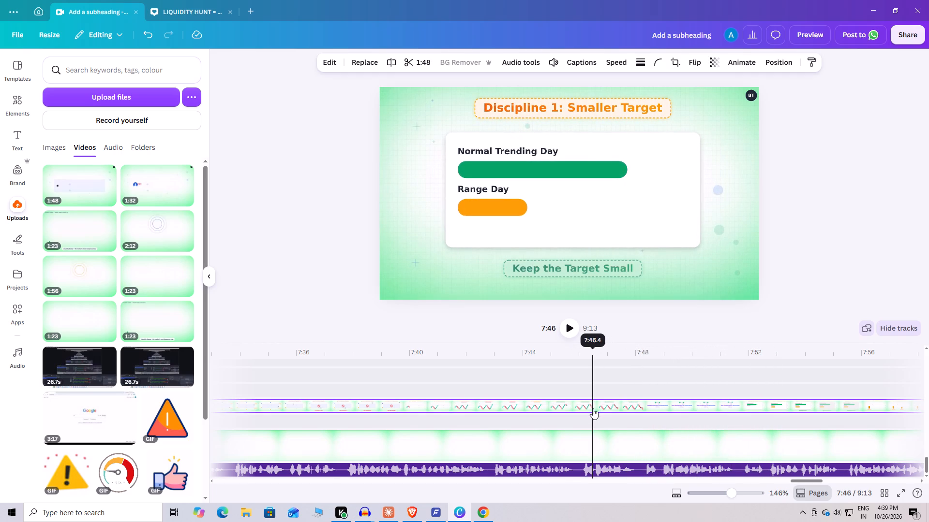
left_click(554, 61)
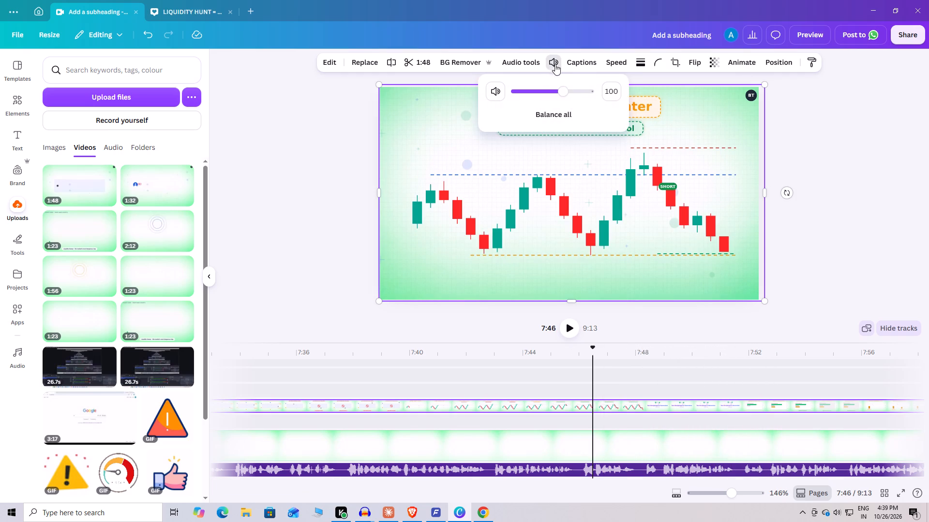
left_click(494, 92)
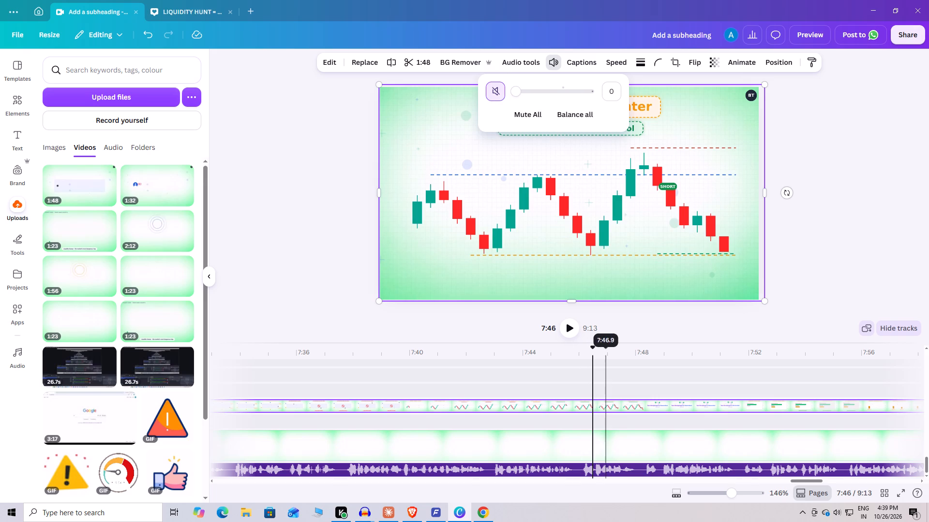
Find where the narration ends in the "Break → Return → Enter" scene and split the overlay clip at about 7:45.7.
left_click_drag(591, 346, 219, 383)
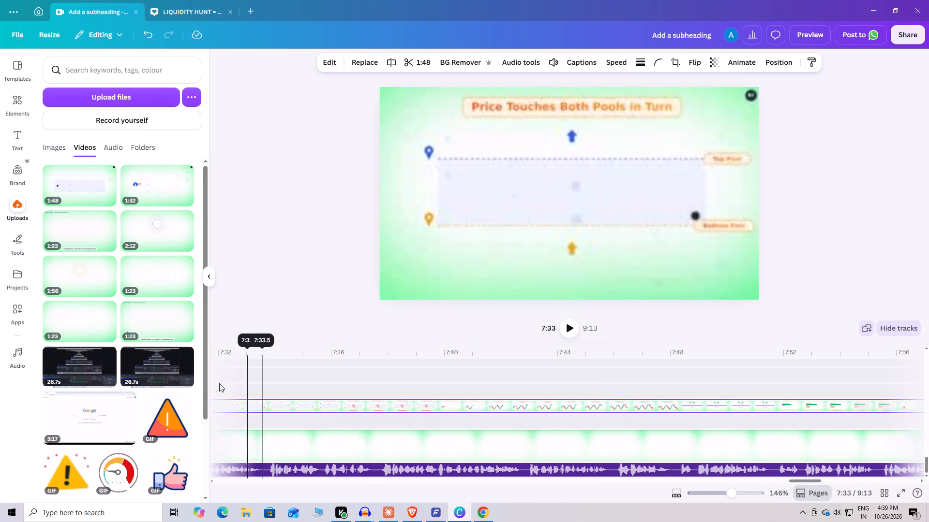
left_click_drag(219, 383, 465, 372)
left_click(569, 324)
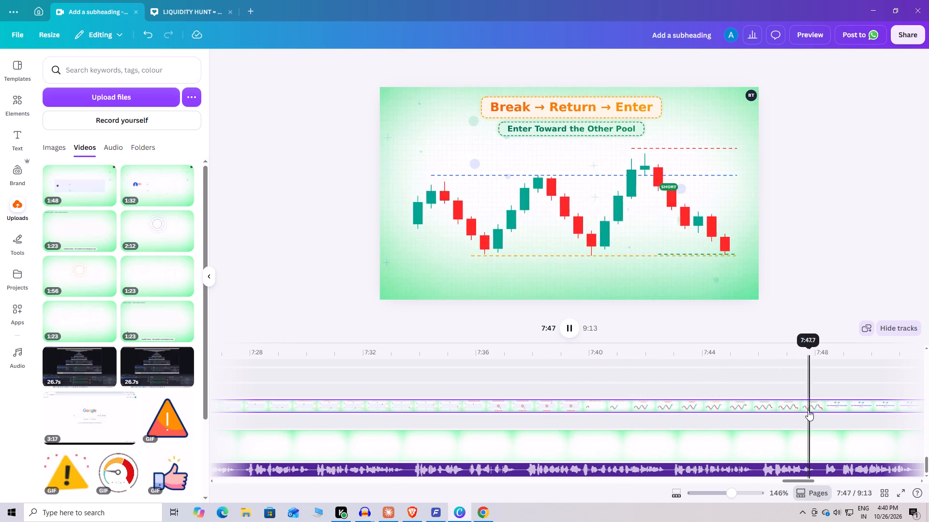
left_click(739, 397)
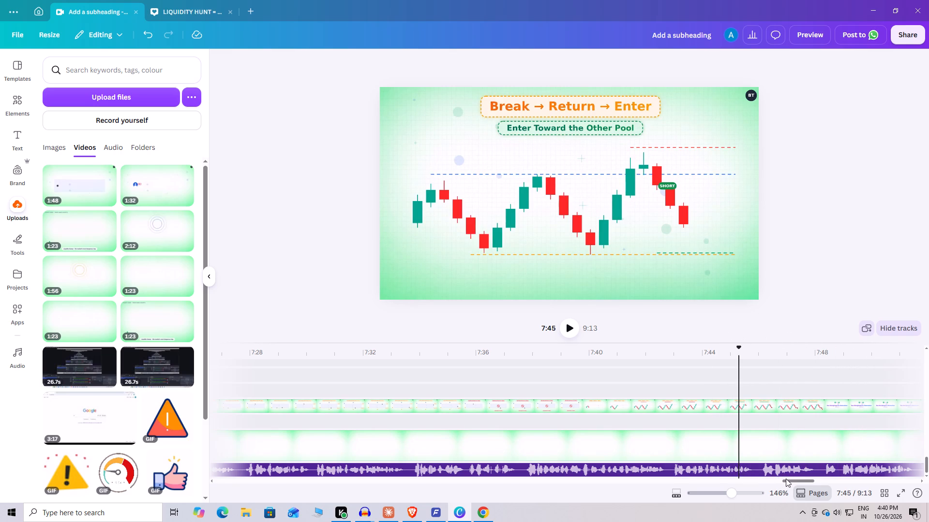
left_click_drag(785, 482, 794, 480)
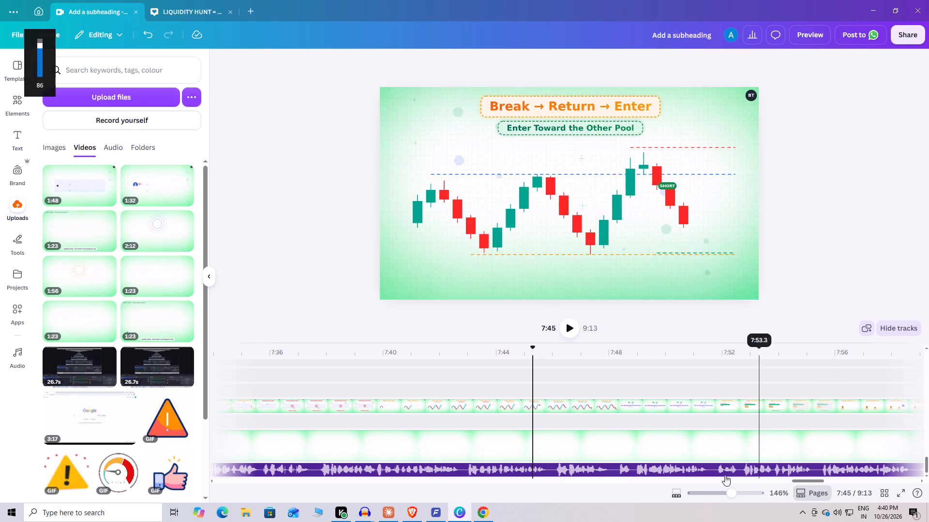
left_click(464, 434)
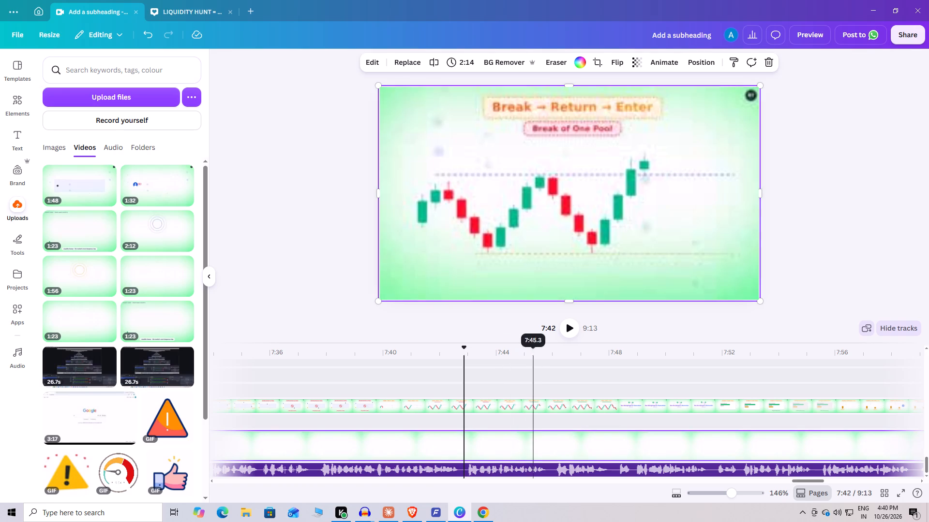
left_click(573, 327)
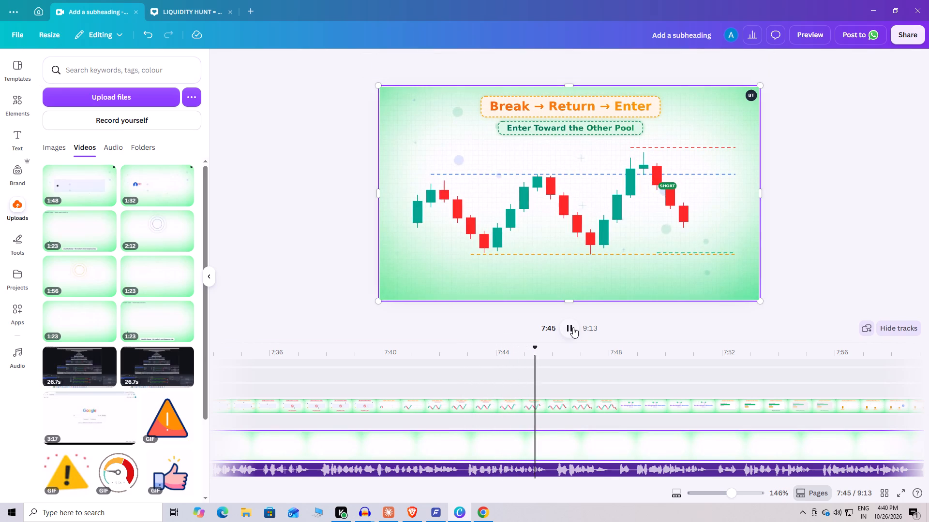
left_click(547, 424)
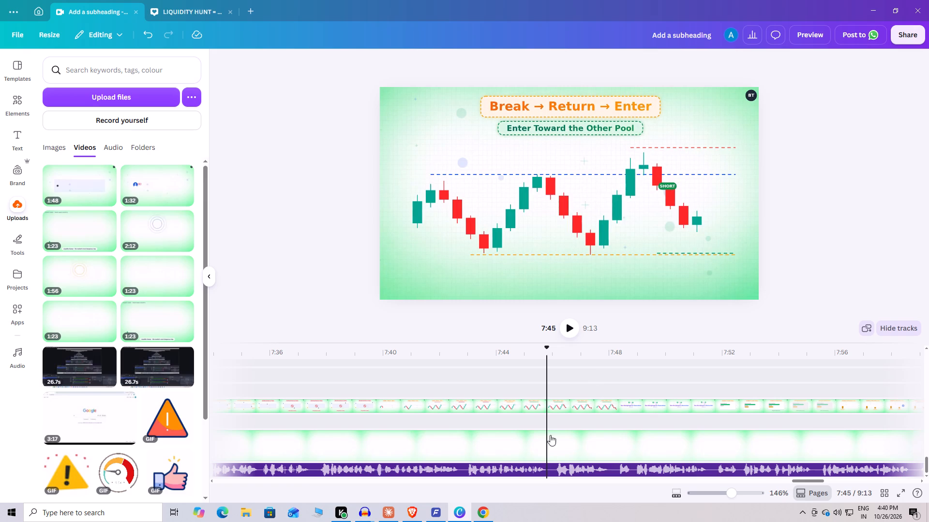
right_click(545, 405)
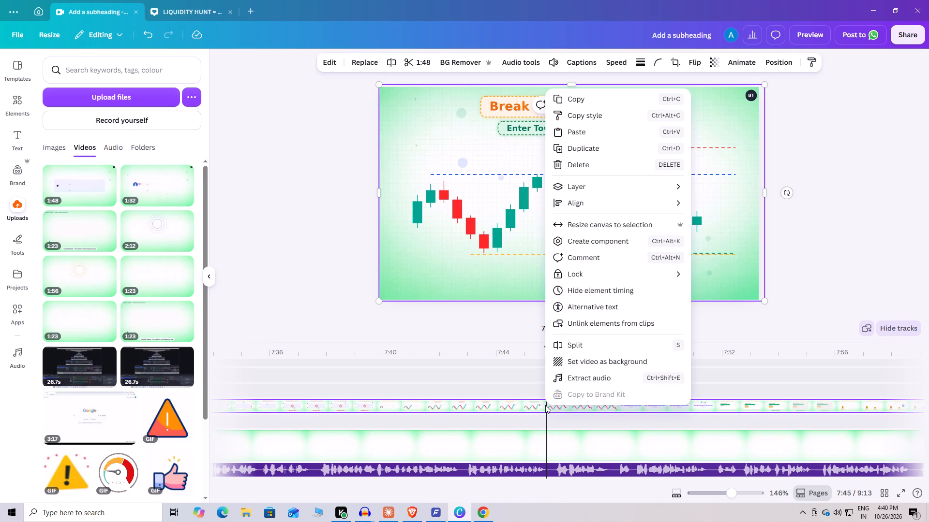
left_click(584, 343)
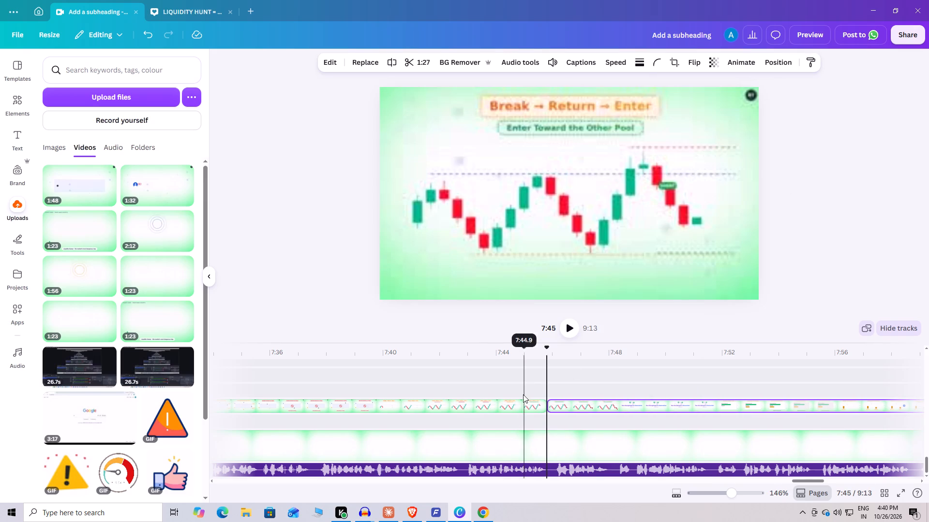
Replay across the split and set the video speed of the clip part before it to 1.03.
left_click(497, 402)
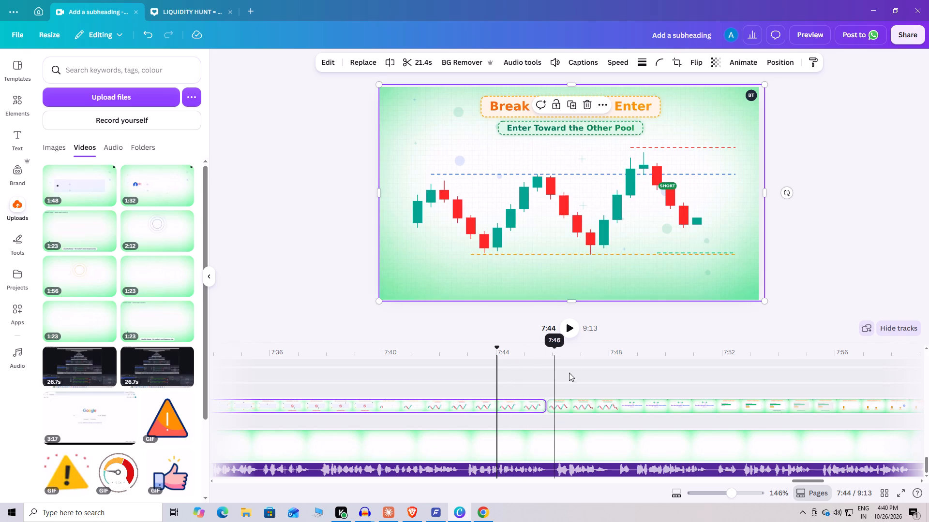
left_click(571, 324)
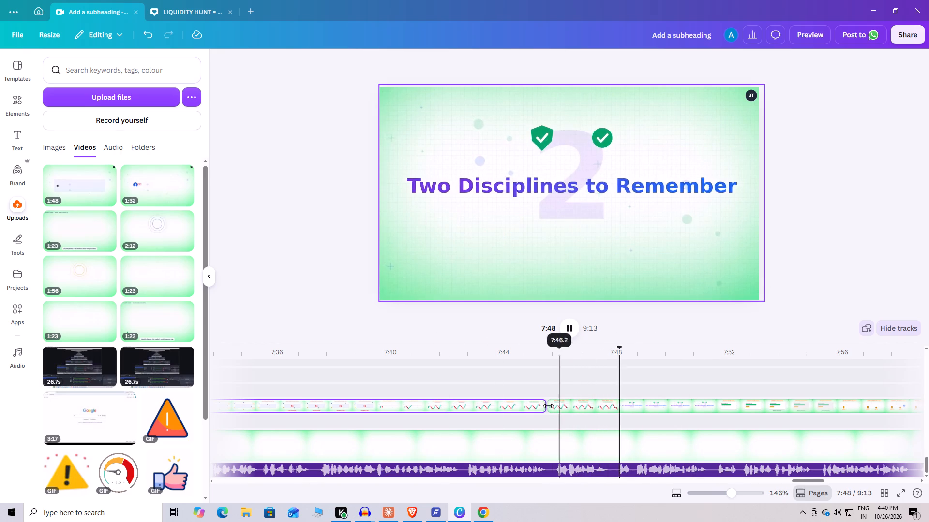
left_click(506, 406)
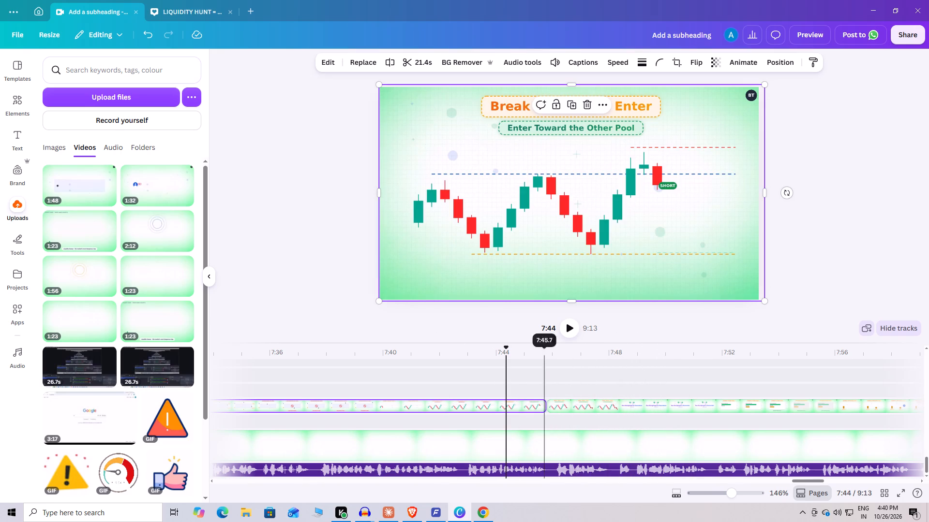
left_click(614, 58)
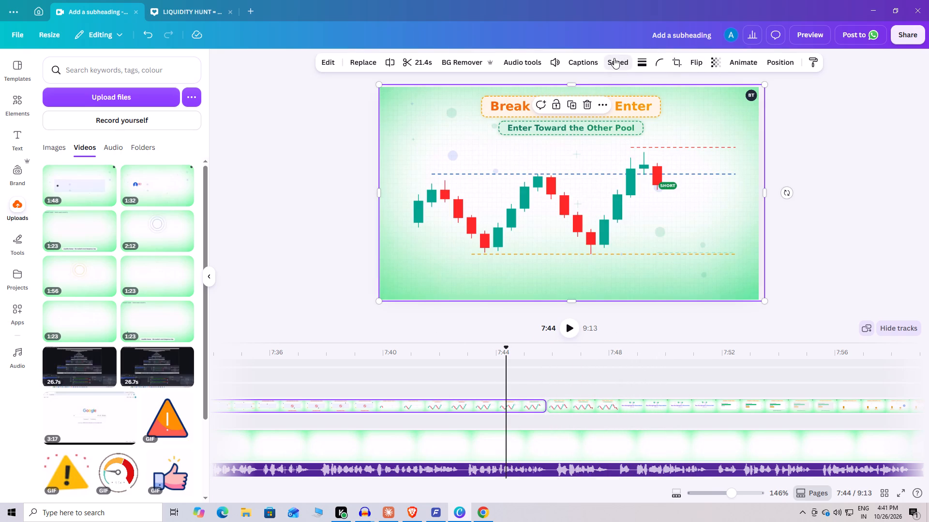
left_click_drag(596, 102, 601, 104)
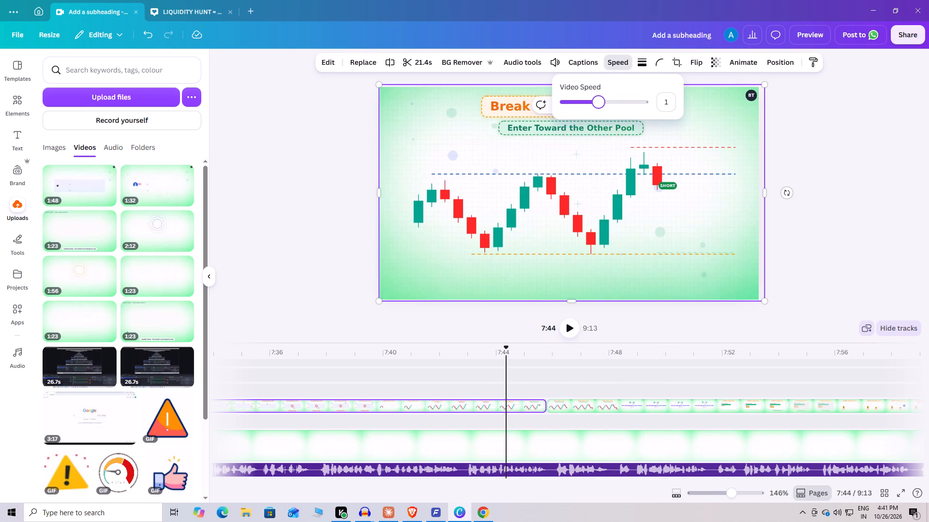
left_click_drag(601, 104, 602, 105)
double_click(670, 103)
double_click(668, 103)
key("BackSpace")
type("1.")
key("3")
key("BackSpace")
type("03")
key("Return")
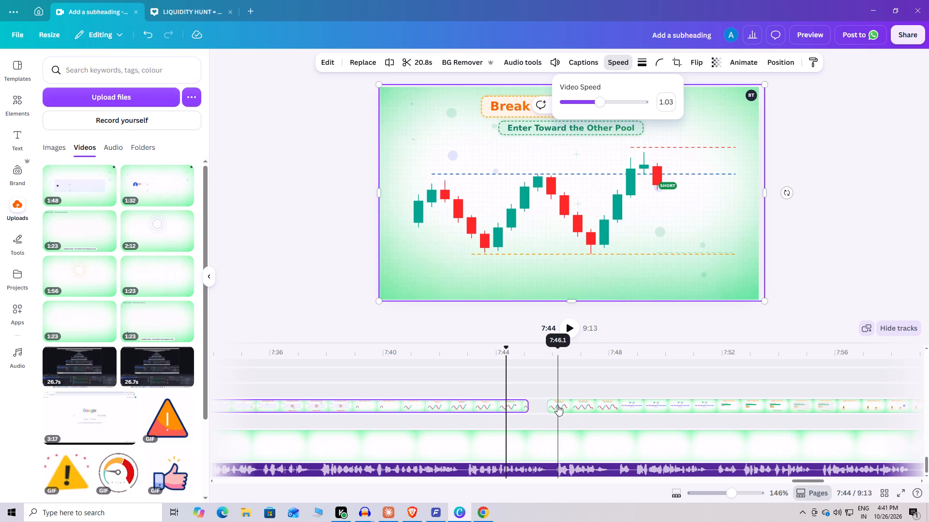
Replay the video from the join at 7:24 past the split to check the slowed section against the narration.
left_click(418, 385)
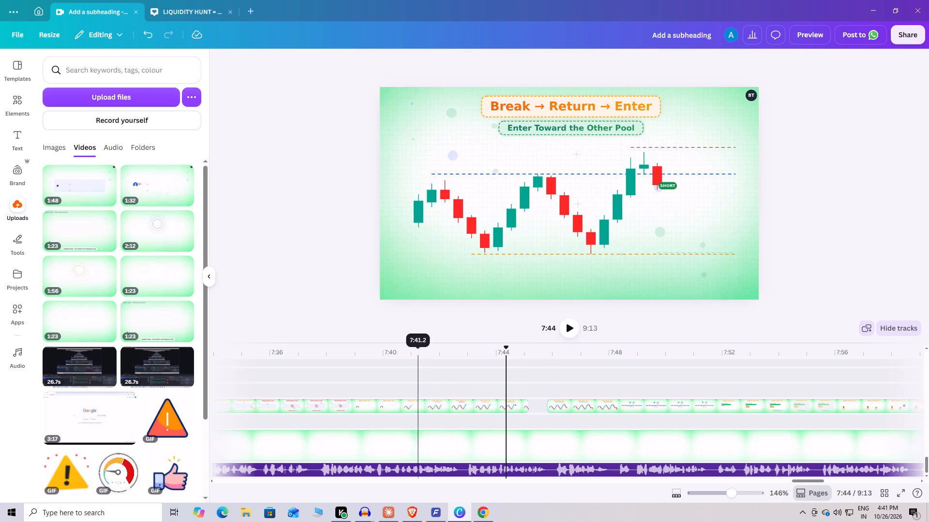
left_click(412, 351)
left_click_drag(410, 345, 372, 334)
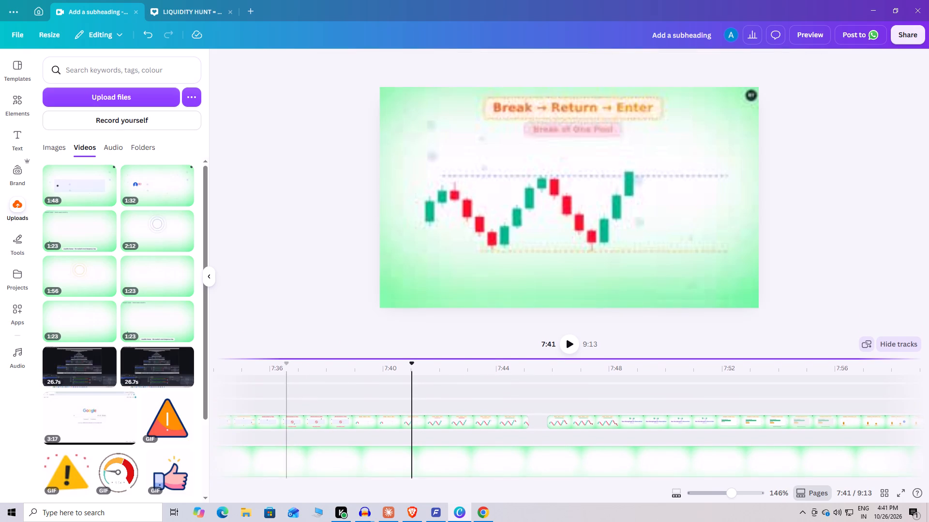
left_click_drag(372, 334, 401, 326)
left_click_drag(409, 329, 263, 350)
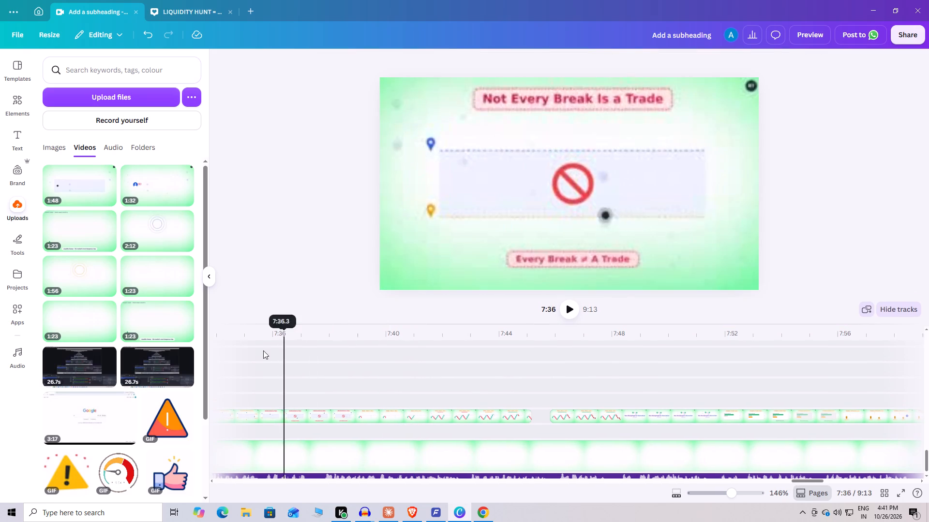
left_click_drag(263, 350, 388, 352)
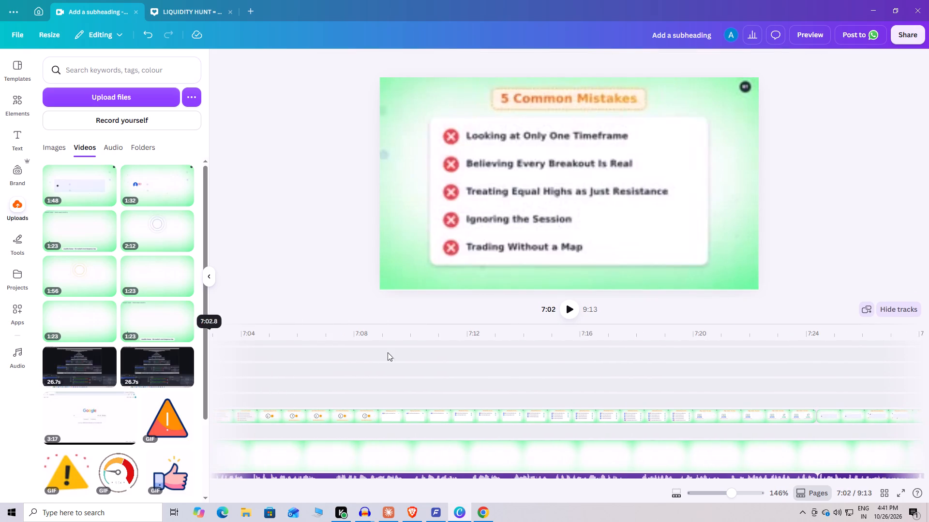
left_click_drag(388, 352, 881, 338)
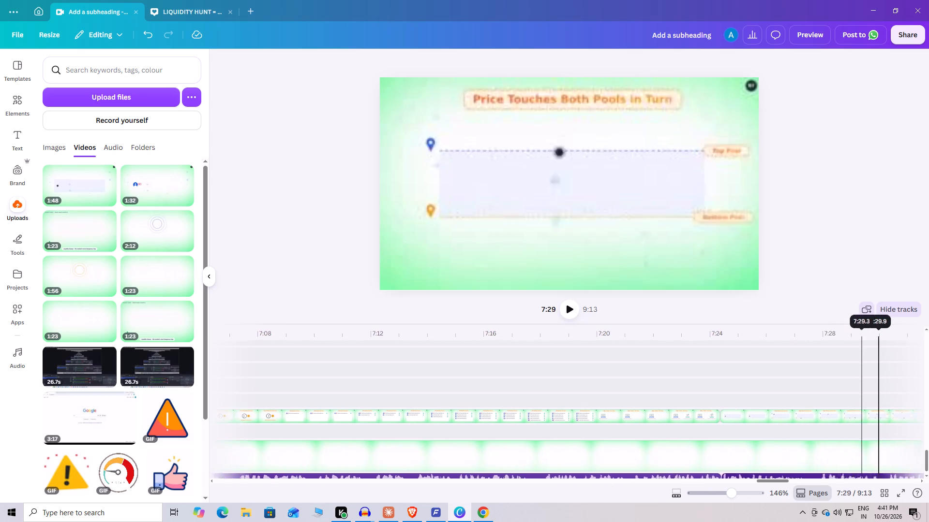
left_click_drag(881, 338, 878, 337)
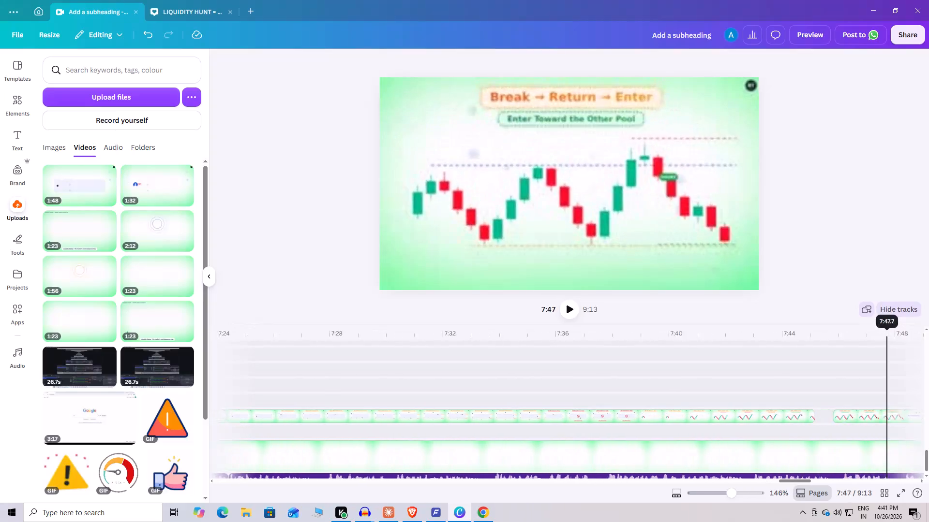
left_click_drag(878, 337, 560, 370)
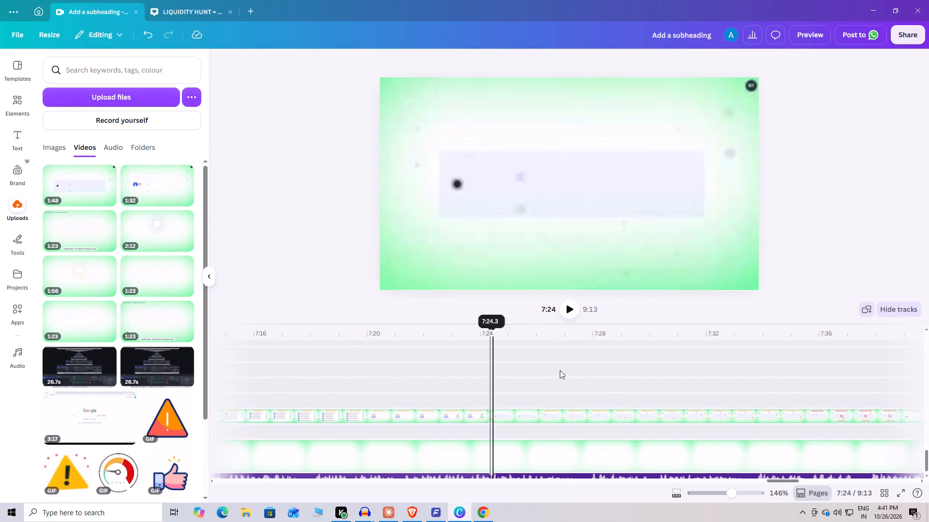
left_click_drag(560, 370, 478, 369)
left_click(568, 307)
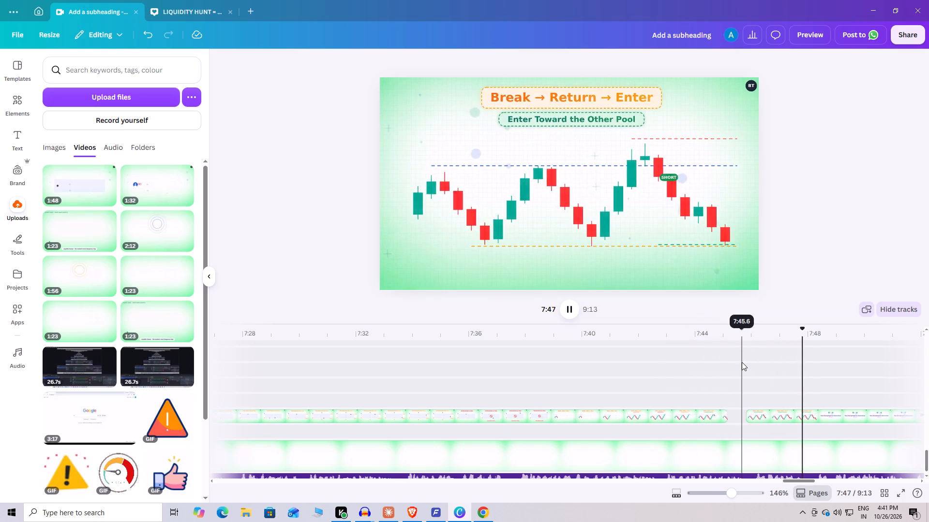
Extend the end of the clip part before the split to meet the following part at about 7:45.7 and replay the join.
scroll(744, 371, "down", 7)
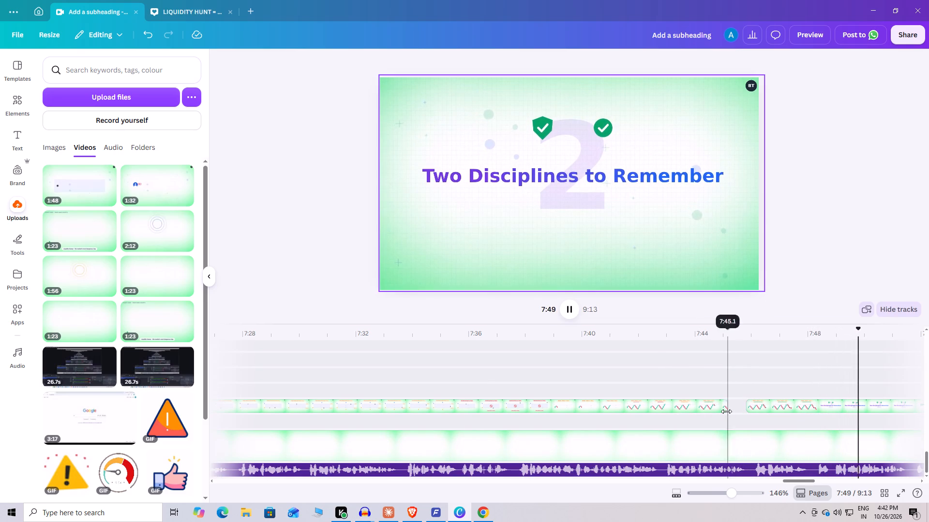
left_click(727, 410)
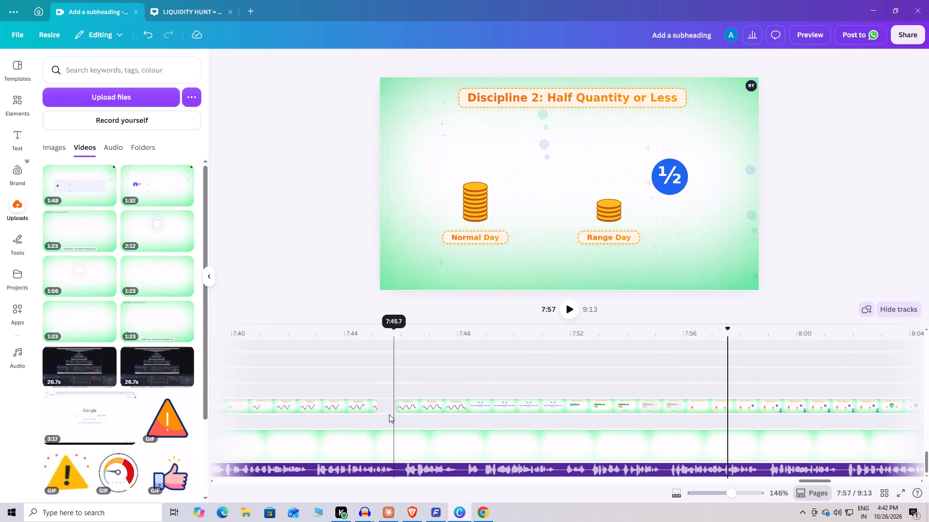
left_click_drag(372, 411, 384, 414)
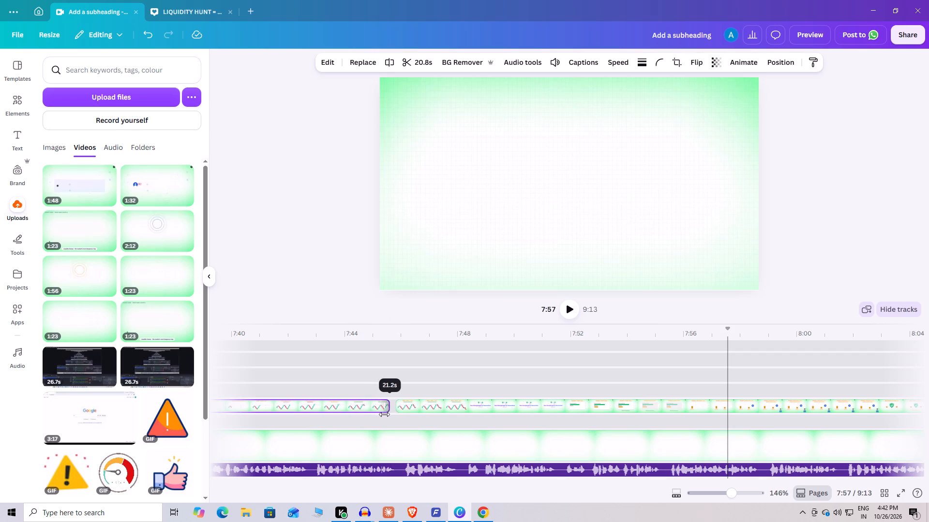
left_click_drag(384, 414, 387, 415)
left_click(365, 415)
left_click(572, 313)
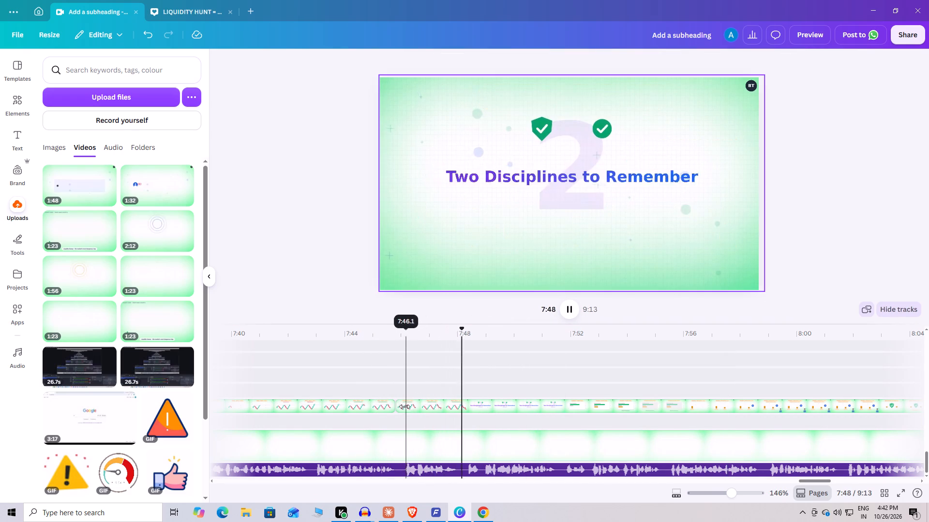
Trim the start of the clip part after the split to 1:24, move it against the earlier part, and replay the join.
left_click_drag(400, 408, 416, 409)
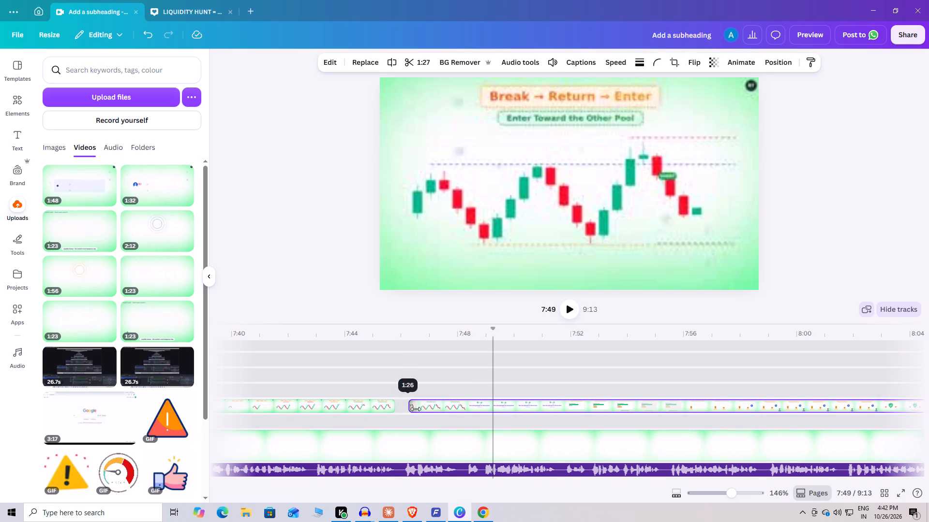
left_click_drag(416, 409, 471, 421)
left_click(453, 406)
left_click(575, 304)
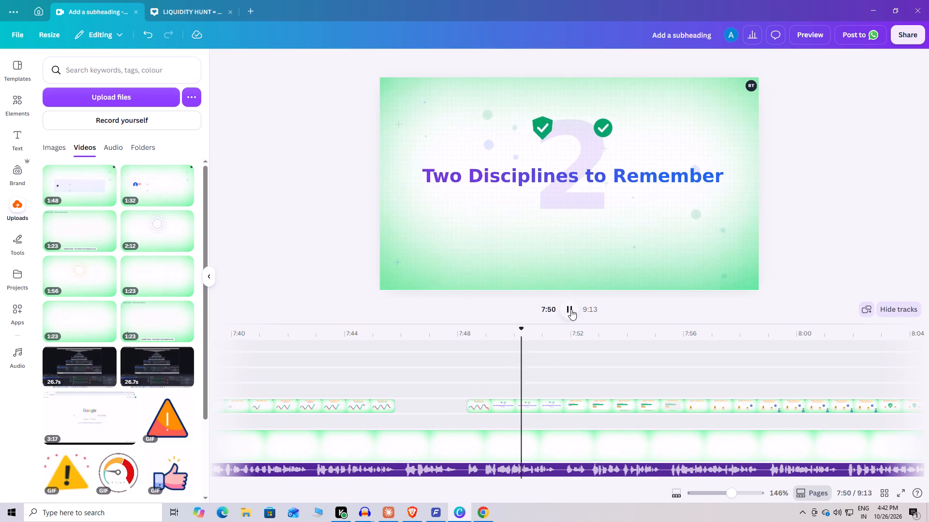
left_click_drag(492, 404, 472, 405)
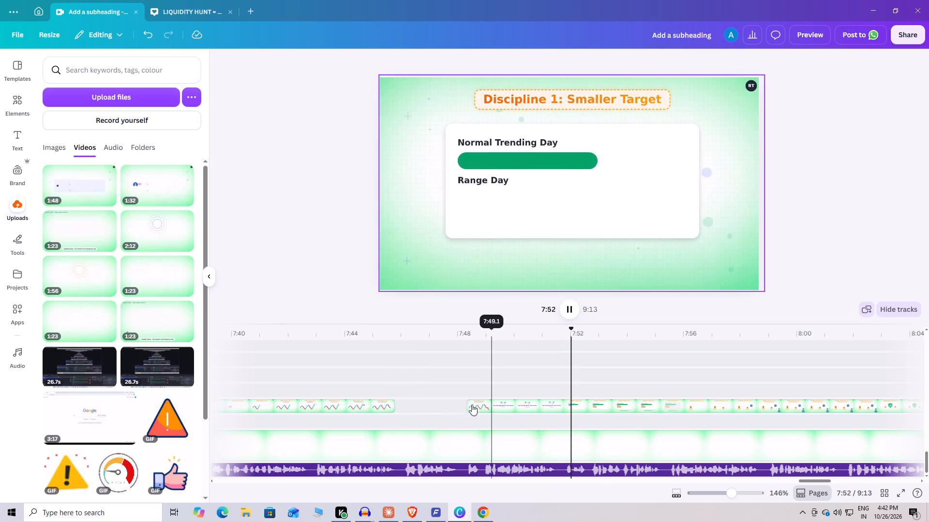
left_click_drag(472, 405, 425, 402)
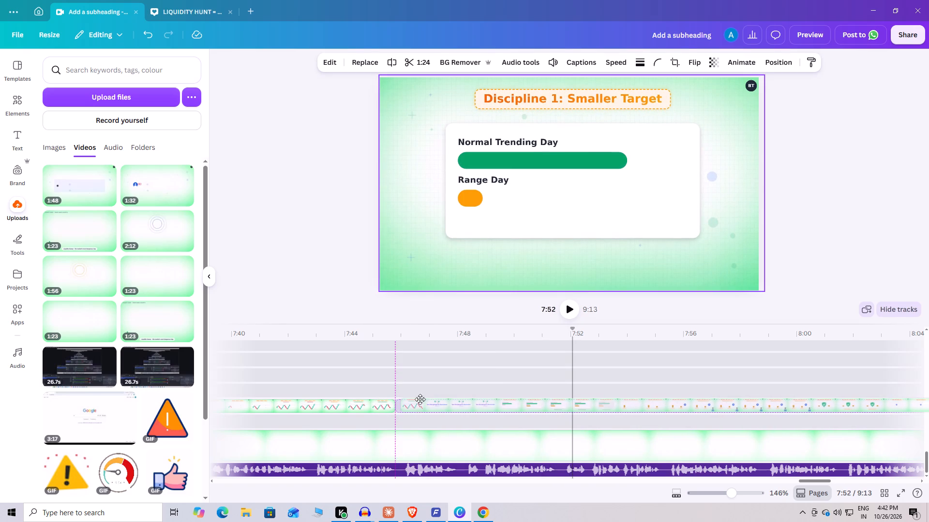
left_click(341, 381)
left_click(569, 312)
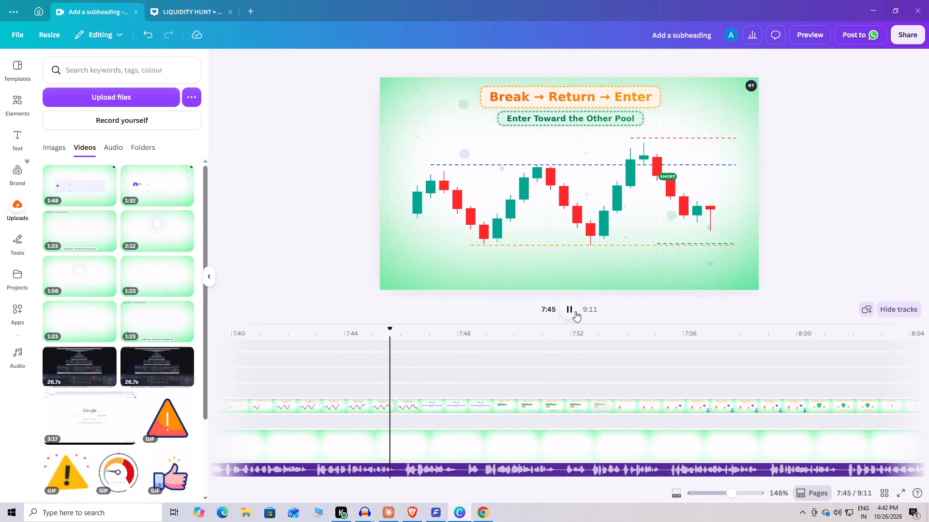
Restore part of the later clip's trimmed start to reach 1:25, move it back against the earlier part, and replay the join.
left_click_drag(486, 405, 500, 406)
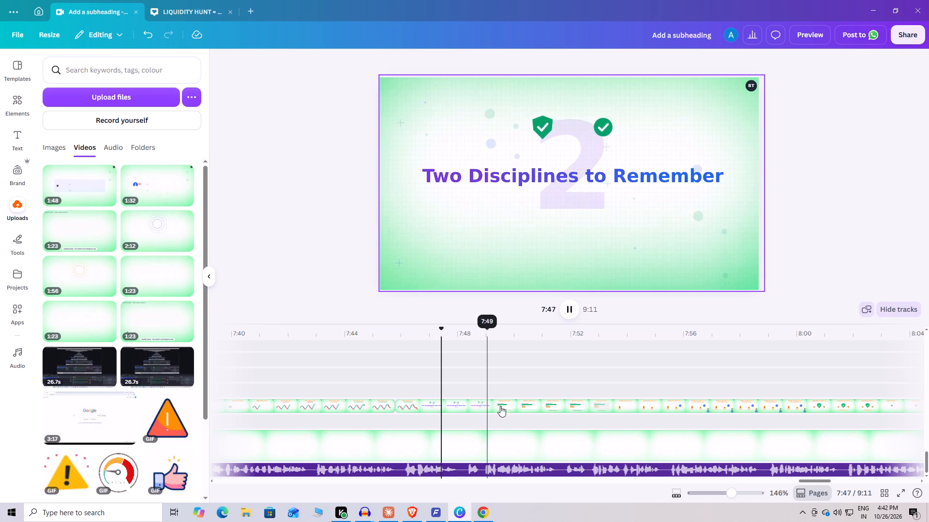
left_click_drag(500, 406, 511, 406)
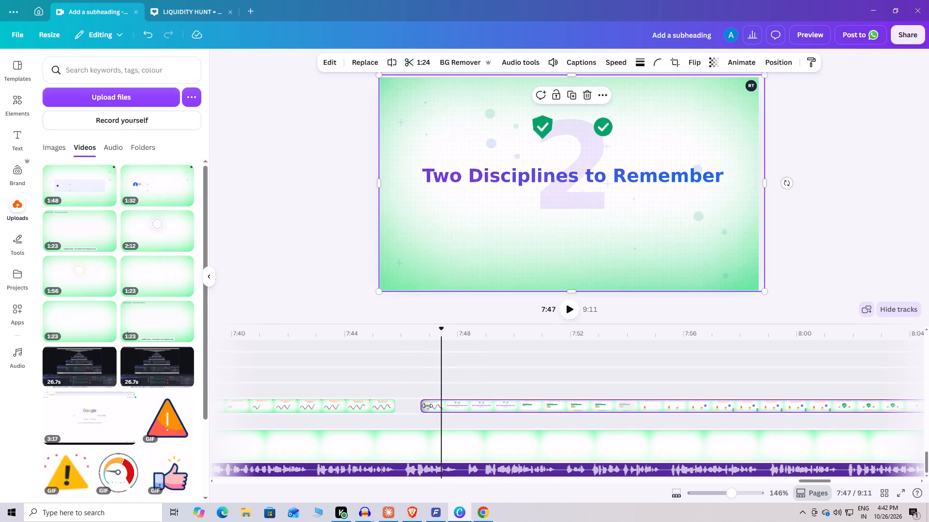
left_click_drag(427, 406, 416, 407)
left_click_drag(465, 407, 457, 407)
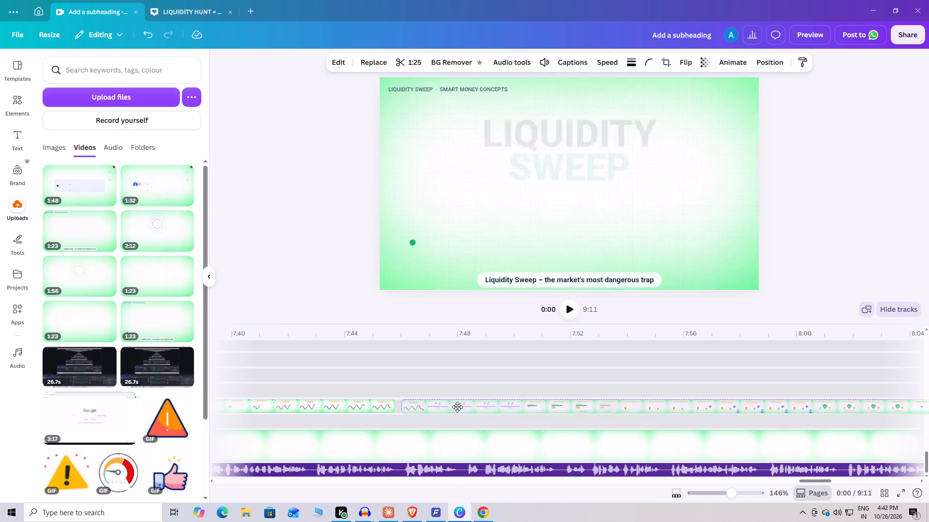
left_click_drag(457, 407, 453, 406)
left_click(379, 382)
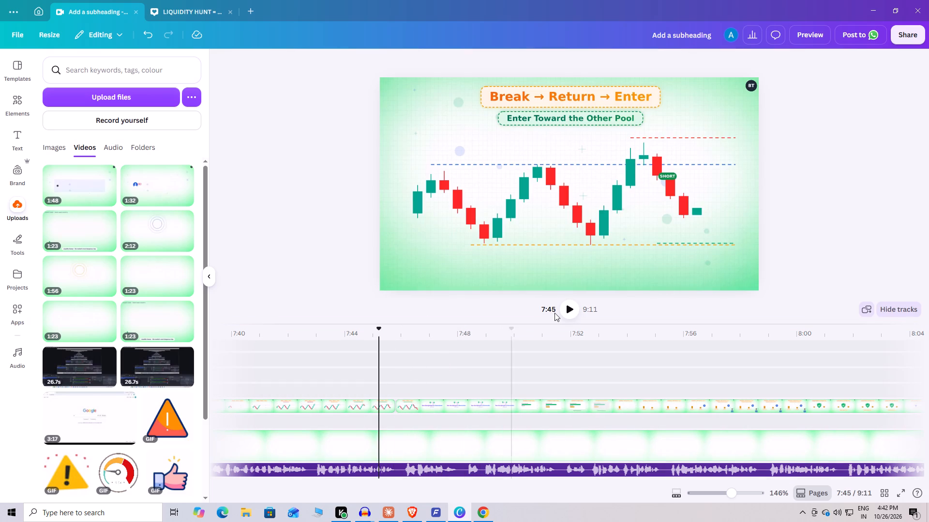
left_click(571, 307)
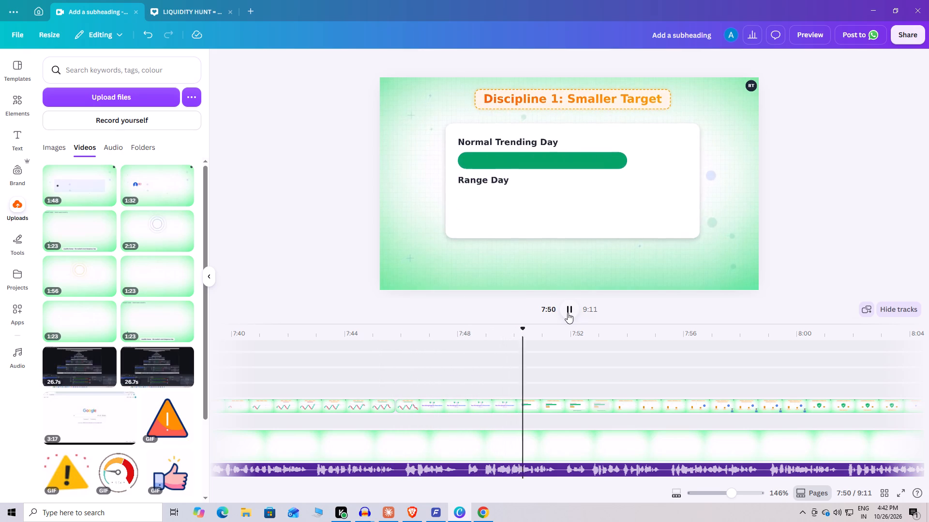
Set the video speed of the clip part after the split to 0.9 and replay it through "Discipline 1: Smaller Target".
left_click(557, 410)
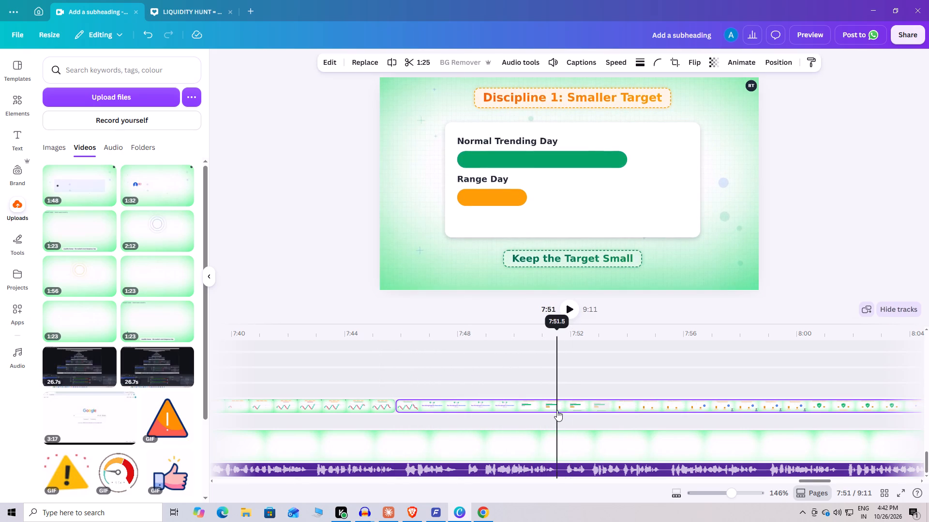
left_click(746, 65)
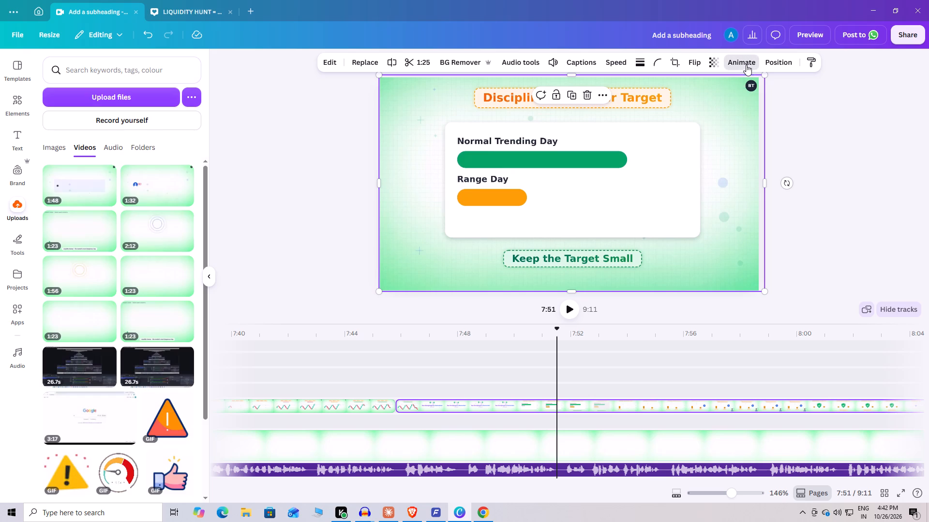
left_click(610, 64)
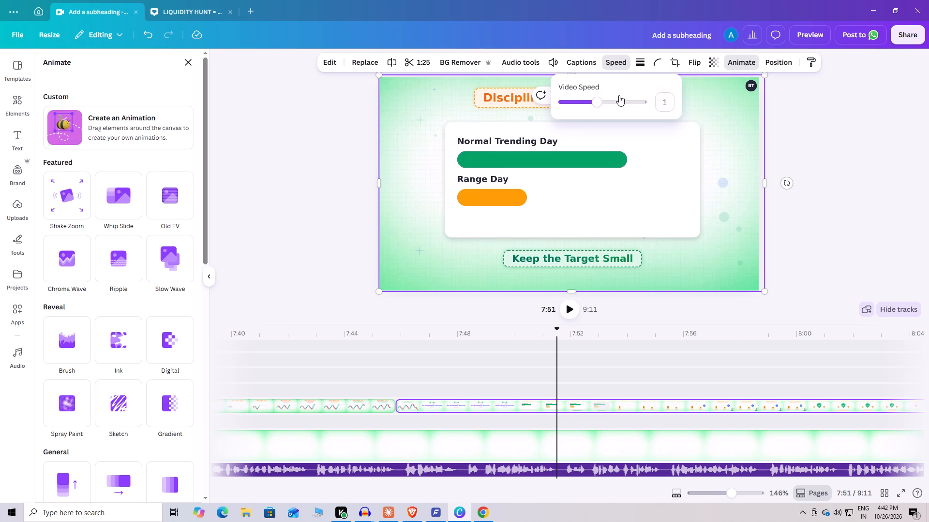
double_click(661, 101)
type("0.9")
key("Return")
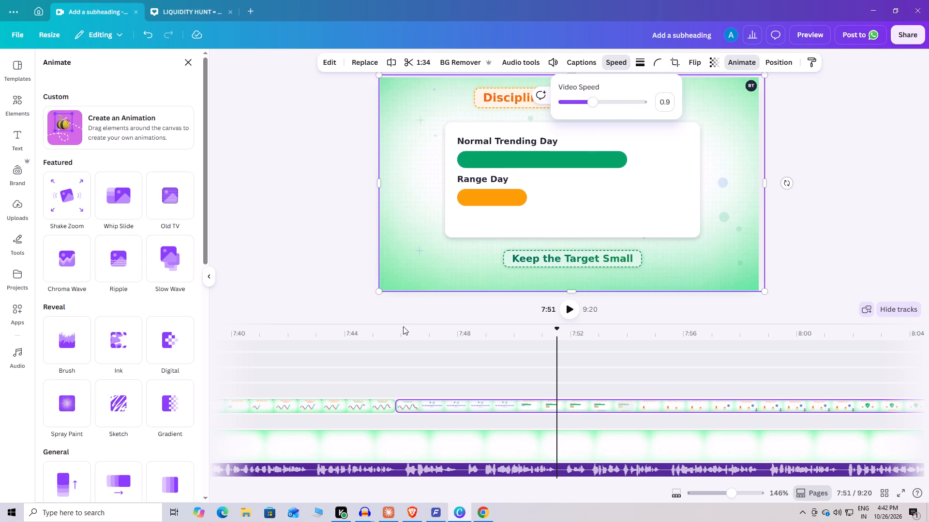
left_click(392, 375)
left_click(572, 304)
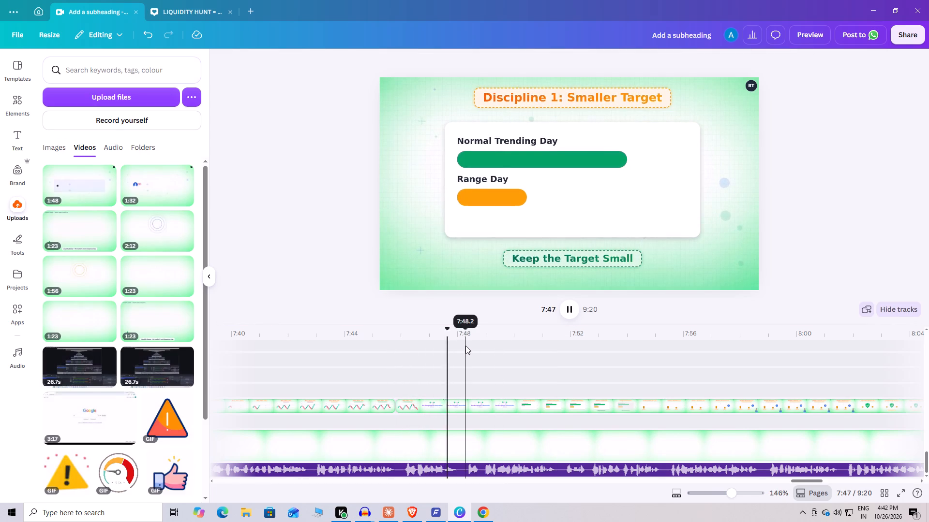
left_click(360, 366)
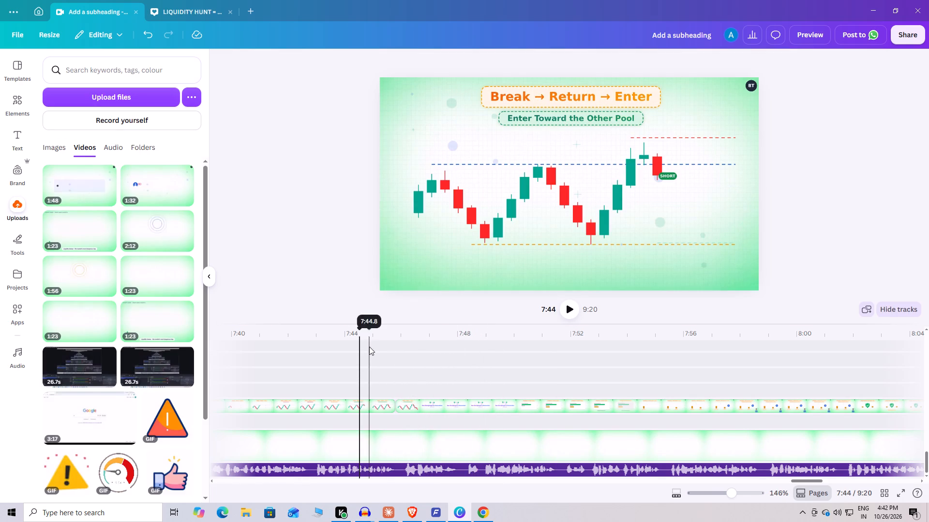
left_click_drag(357, 332, 330, 334)
left_click(572, 308)
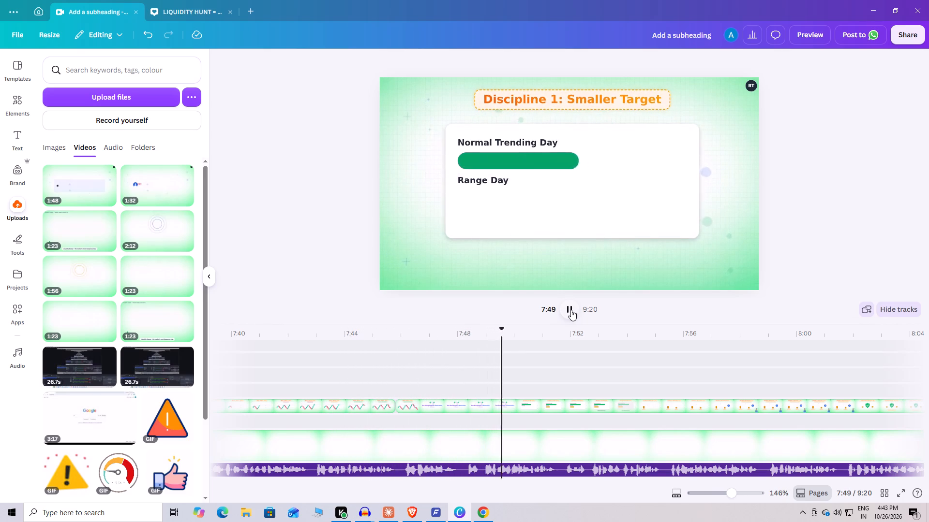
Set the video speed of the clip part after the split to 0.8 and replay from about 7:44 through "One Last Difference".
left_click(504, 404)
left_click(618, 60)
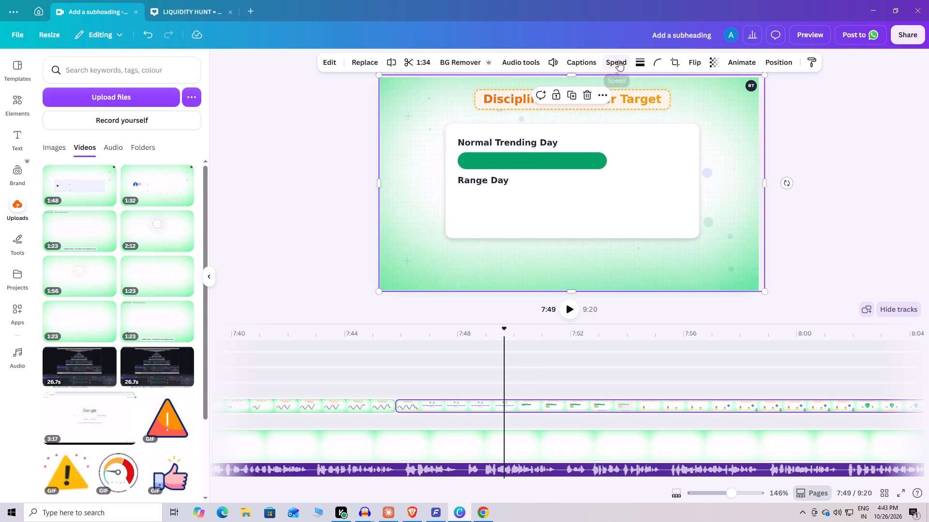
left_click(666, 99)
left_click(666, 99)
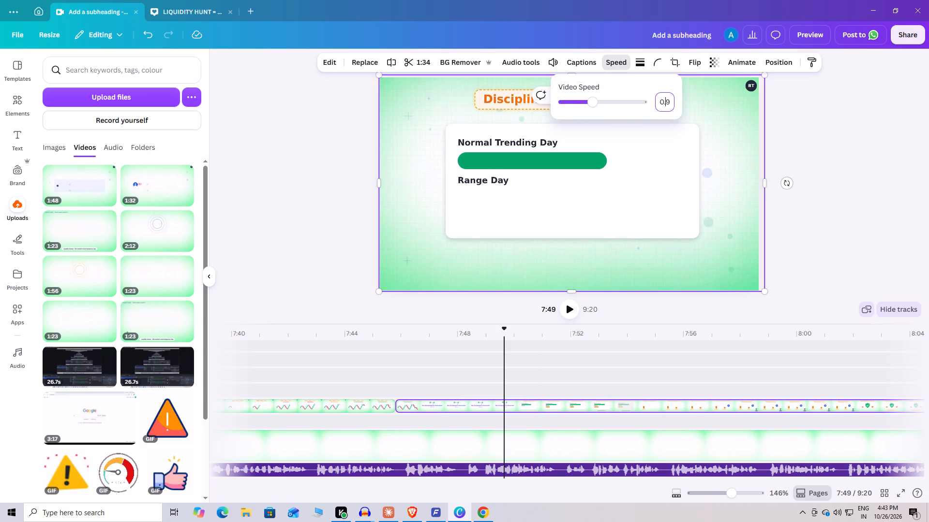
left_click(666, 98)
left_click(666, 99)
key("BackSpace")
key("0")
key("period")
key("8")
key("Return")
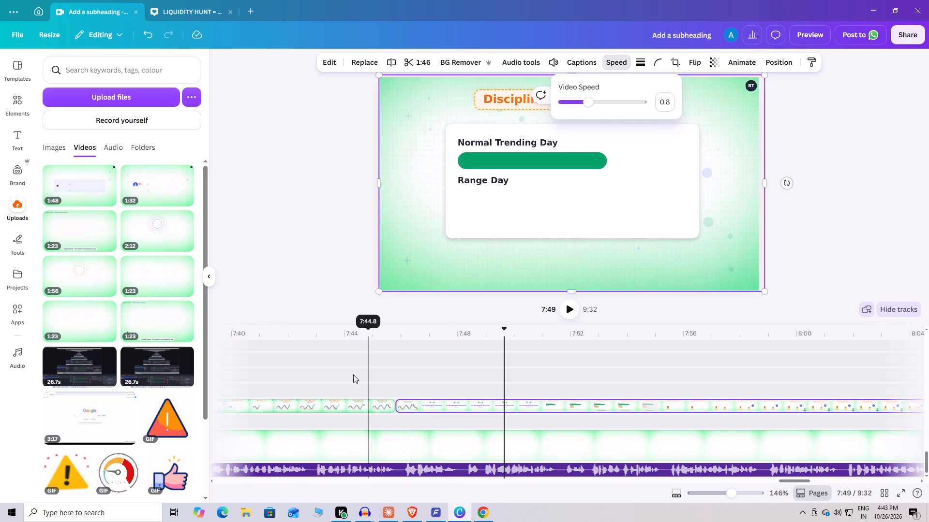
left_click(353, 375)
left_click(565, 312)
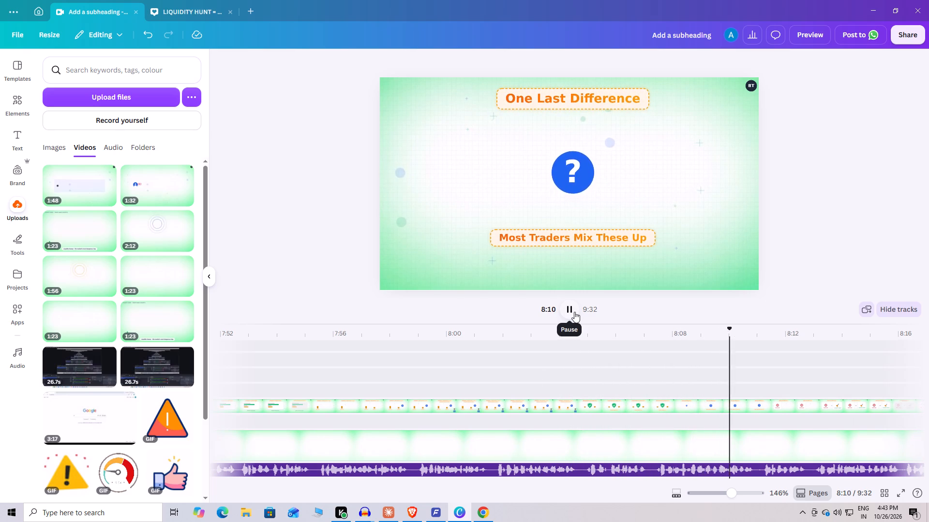
Set the video speed of the clip part after the split to 1 and replay from about 7:57 at "Discipline 2: Half Quantity or Less".
left_click(573, 406)
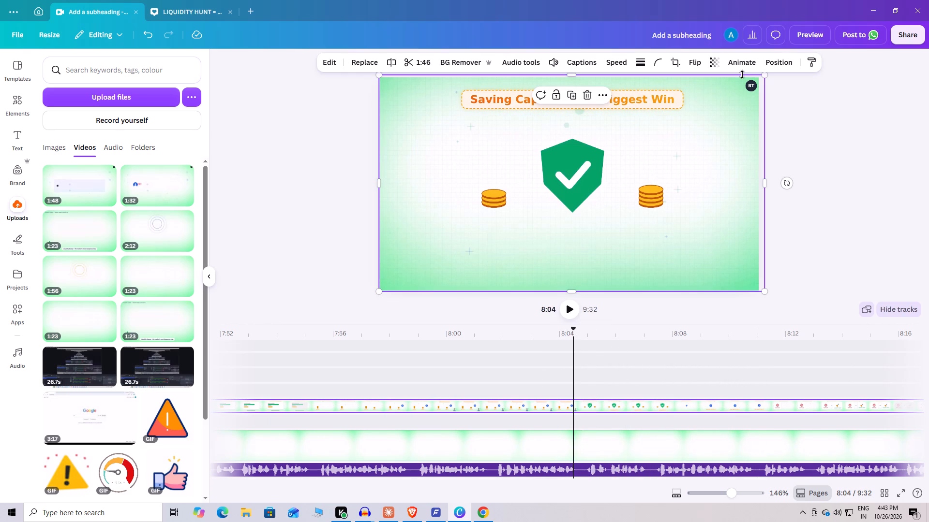
left_click(610, 61)
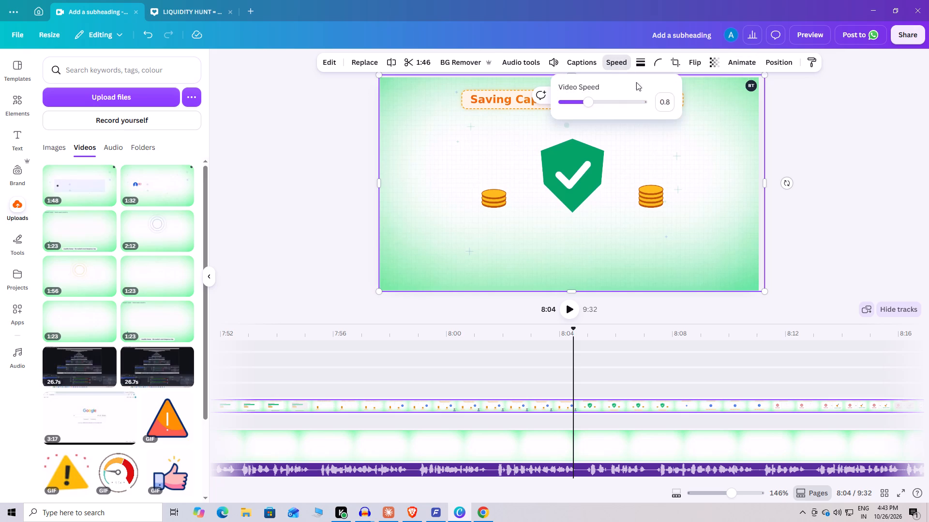
double_click(663, 101)
key("1")
key("Return")
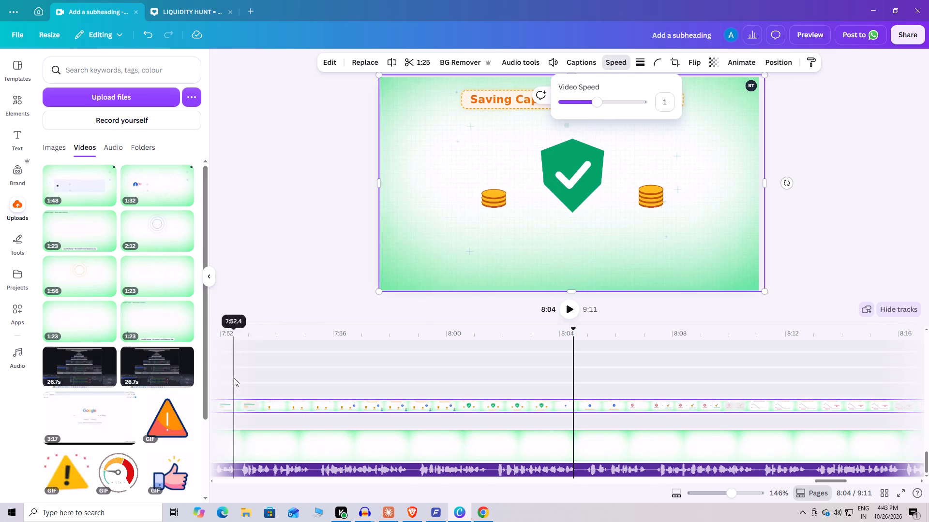
left_click(369, 354)
left_click(566, 308)
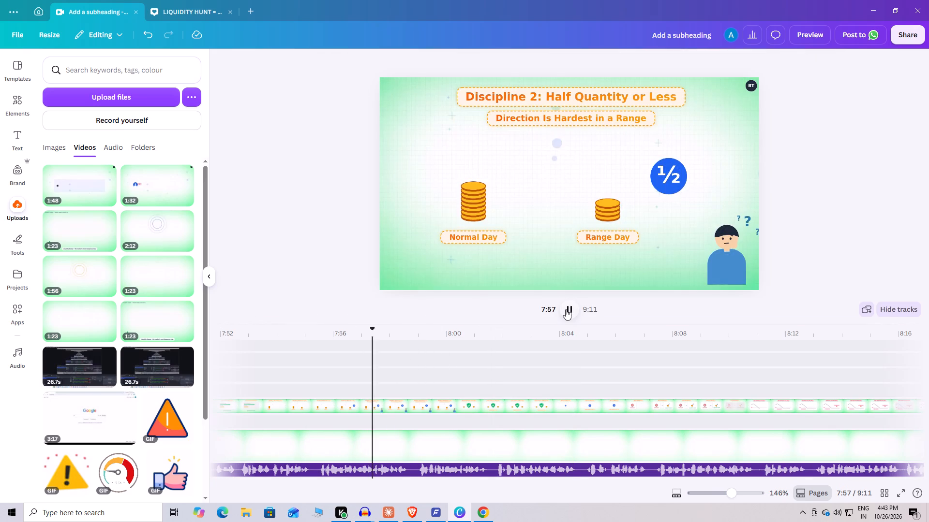
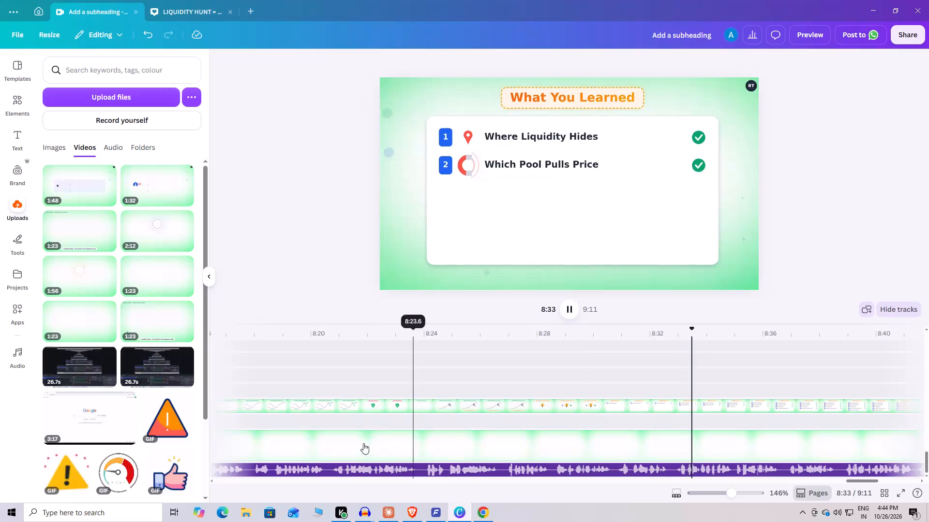
Set the video speed of the clip part after the split to 1.1 and replay from about 8:20 at "Spot the Move After the Sweep".
left_click(359, 431)
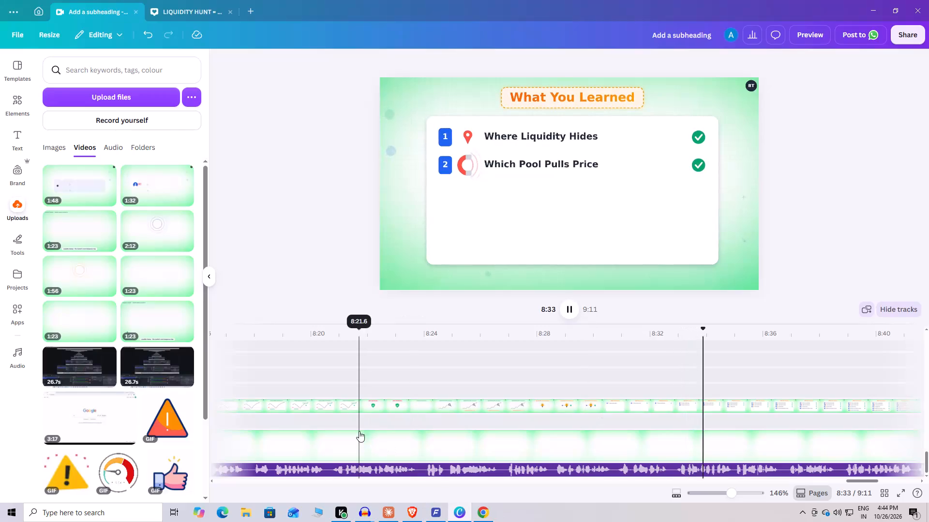
left_click(385, 402)
left_click(749, 61)
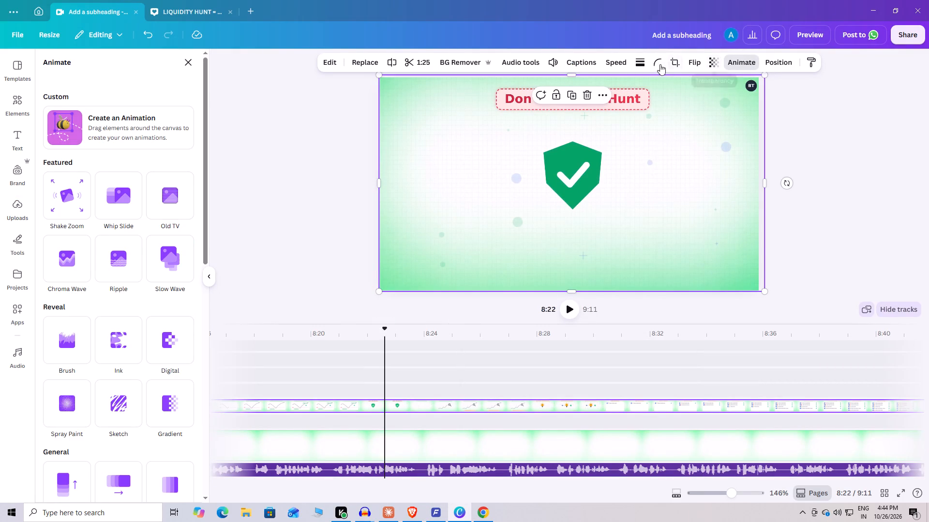
left_click(628, 62)
double_click(665, 102)
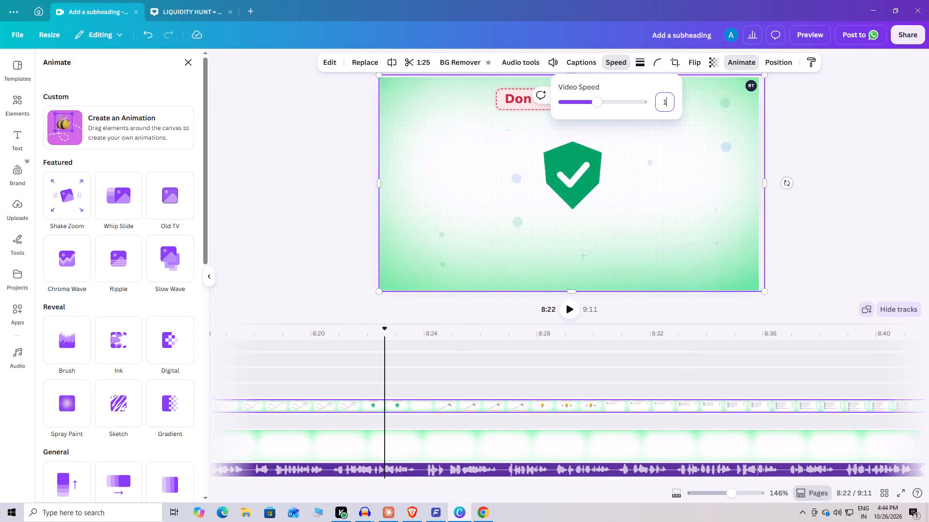
type("1.")
key("0")
key("BackSpace")
key("1")
key("Return")
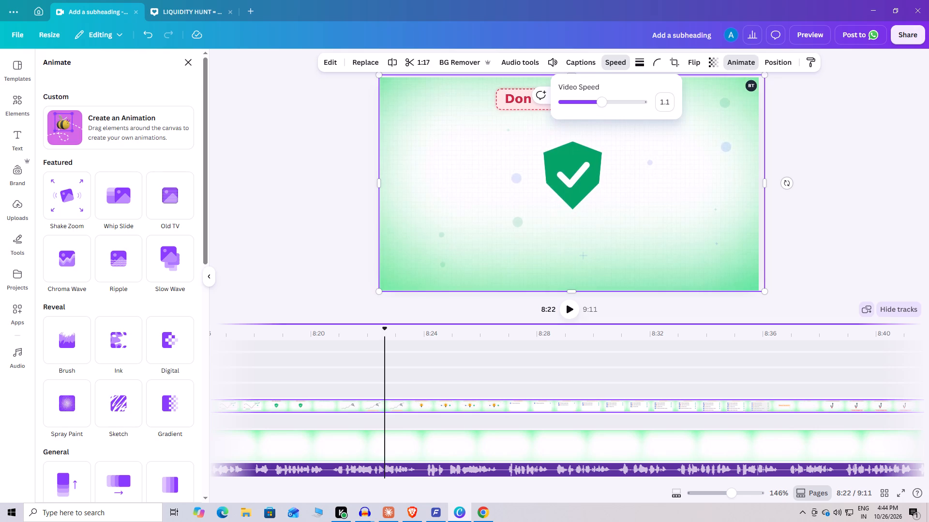
left_click(328, 348)
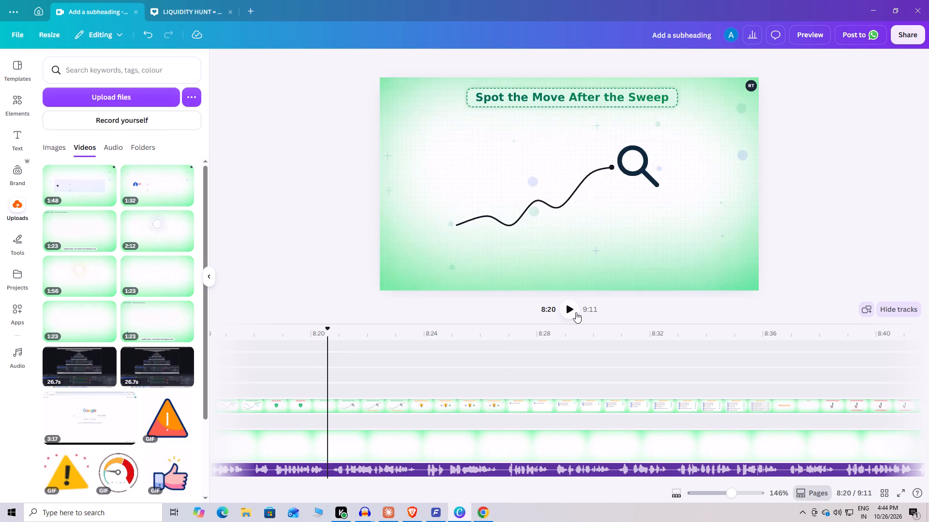
left_click(576, 312)
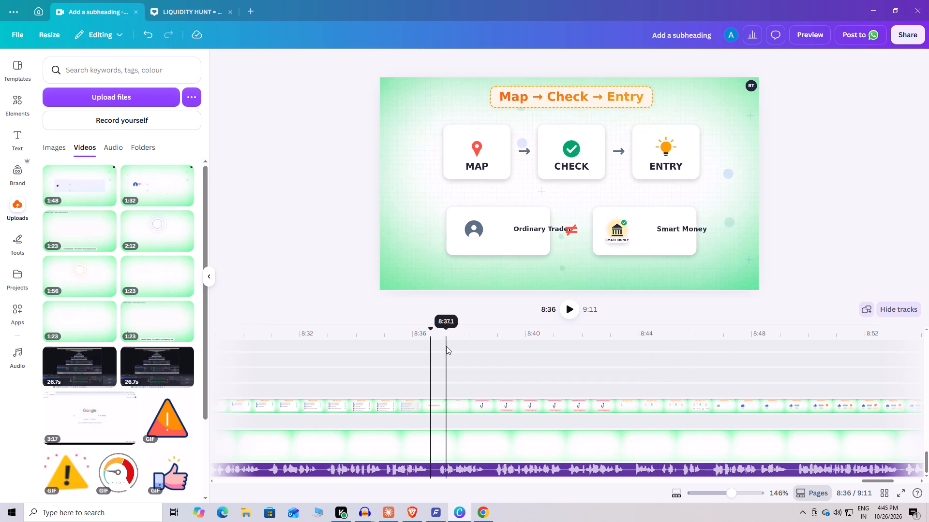
Split the clip at about 8:36, where "Always Remember" begins, and replay across the cut up to "...Can Be the Biggest Trap".
left_click(565, 306)
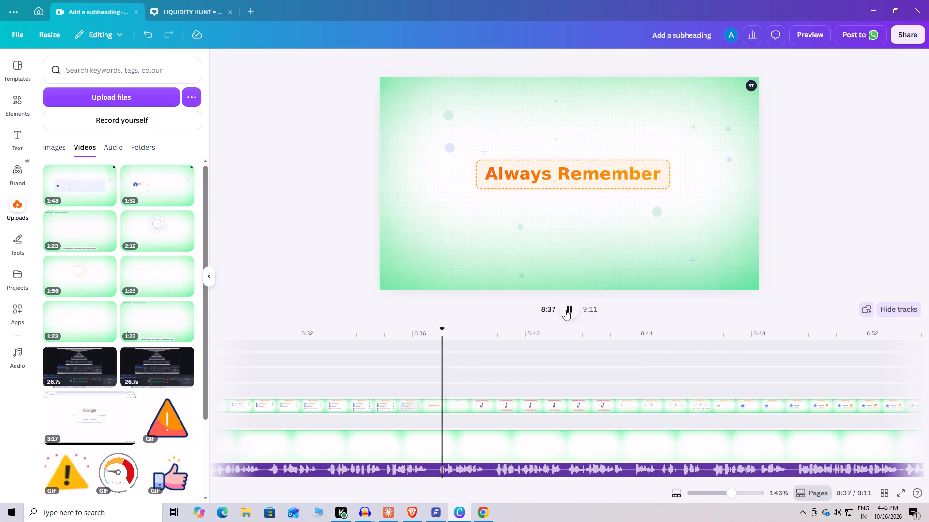
left_click(420, 364)
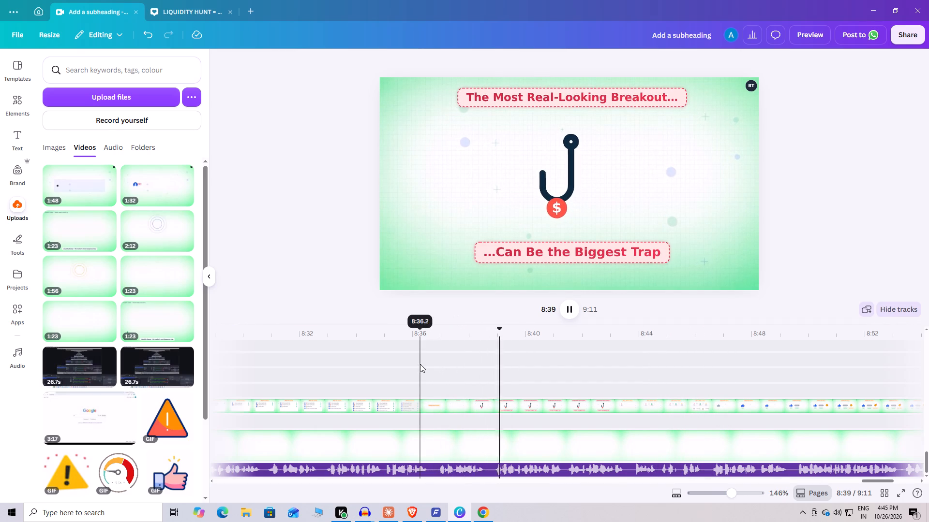
left_click(562, 312)
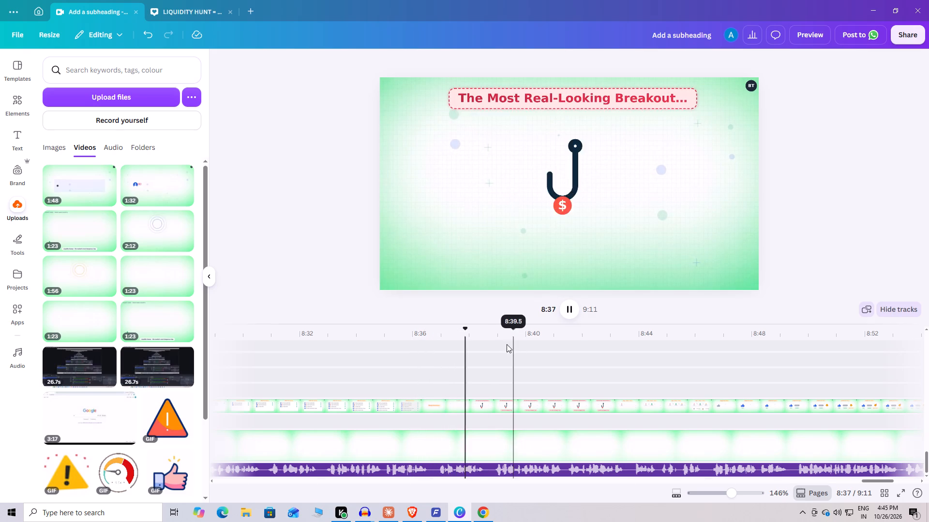
left_click(363, 360)
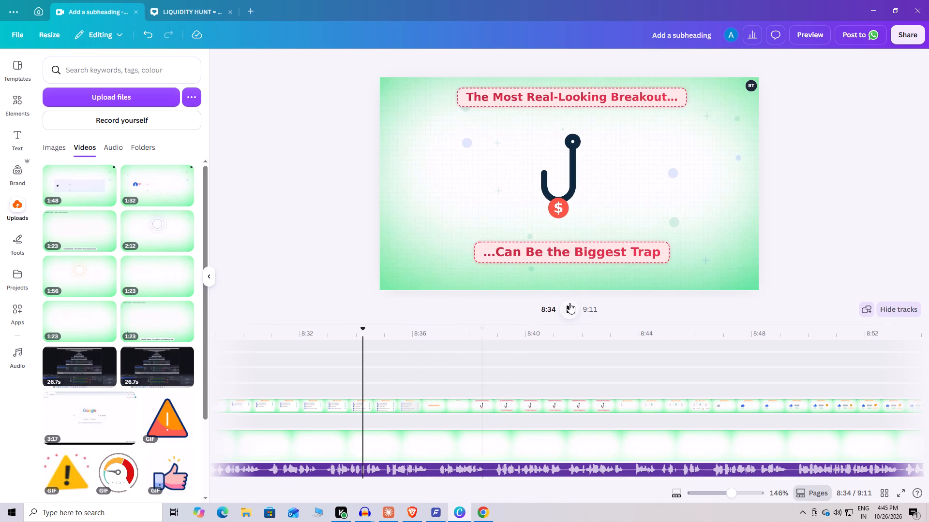
left_click(569, 303)
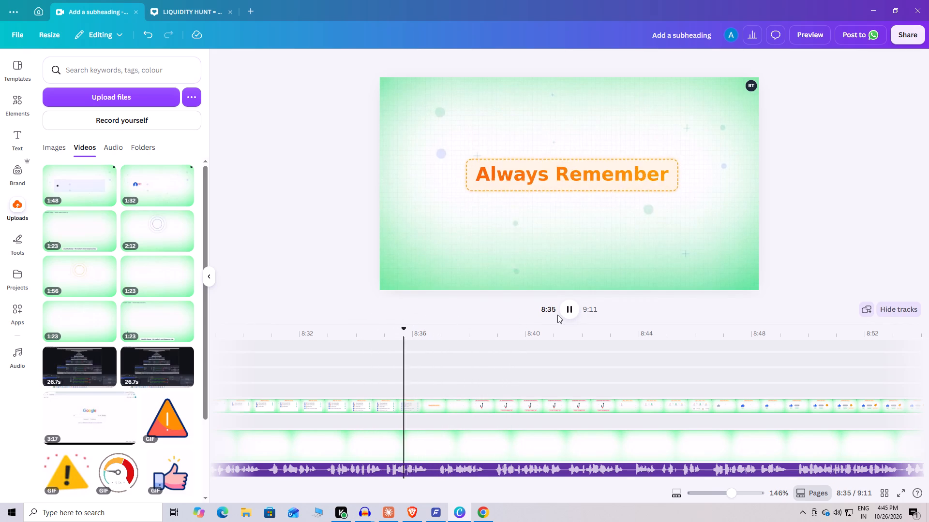
left_click(426, 363)
right_click(425, 404)
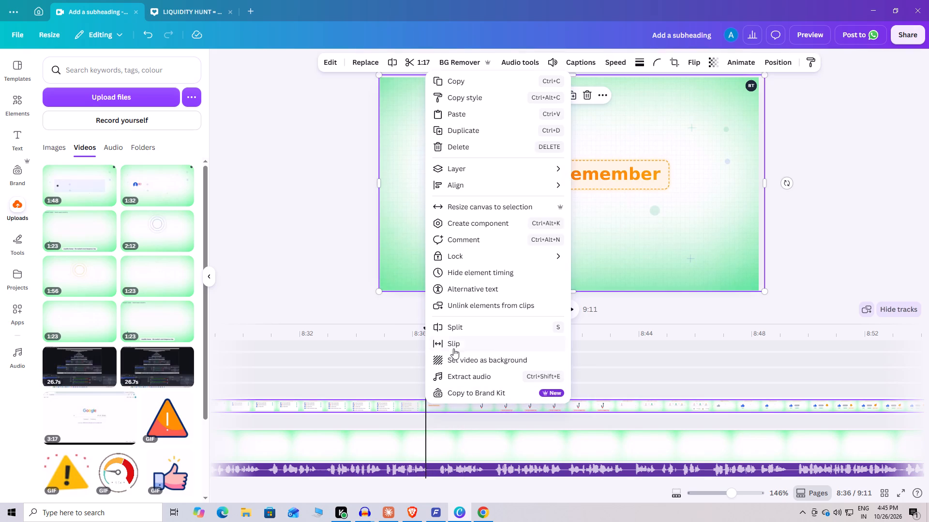
left_click(462, 329)
left_click(379, 363)
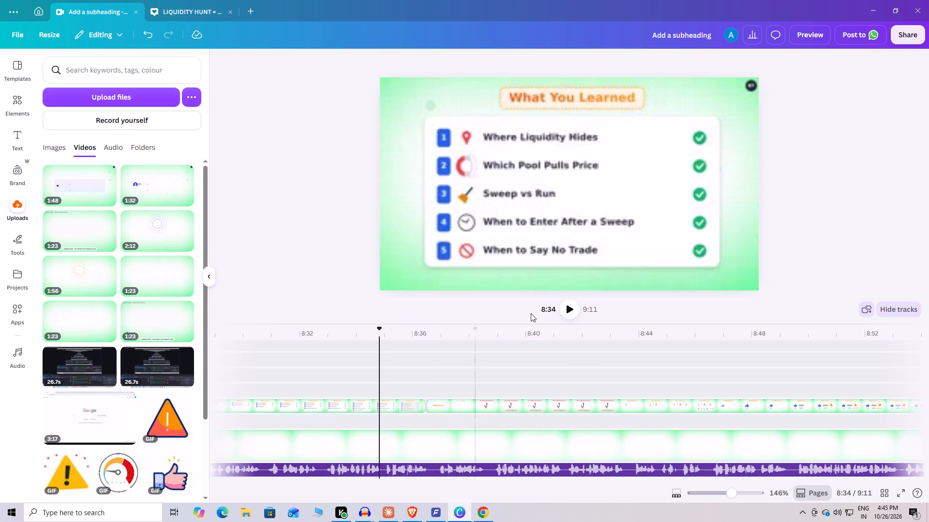
left_click(566, 309)
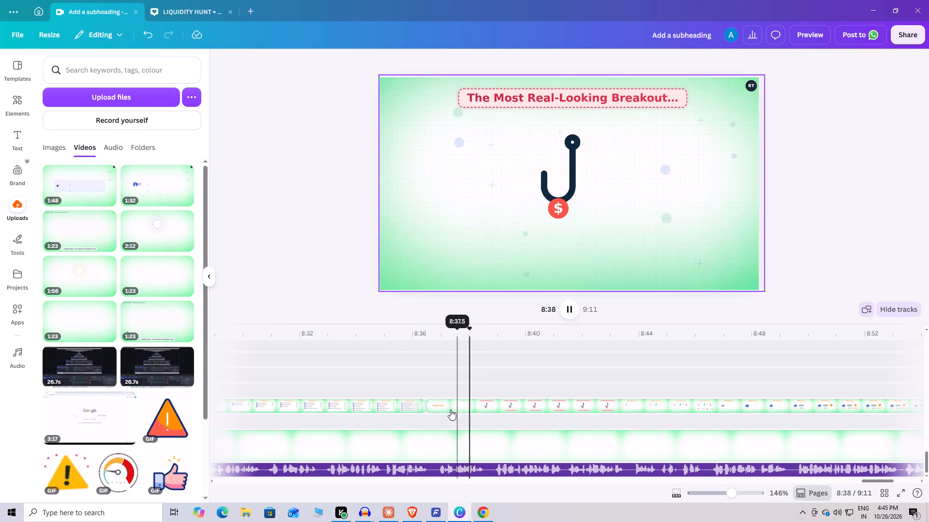
left_click(432, 409)
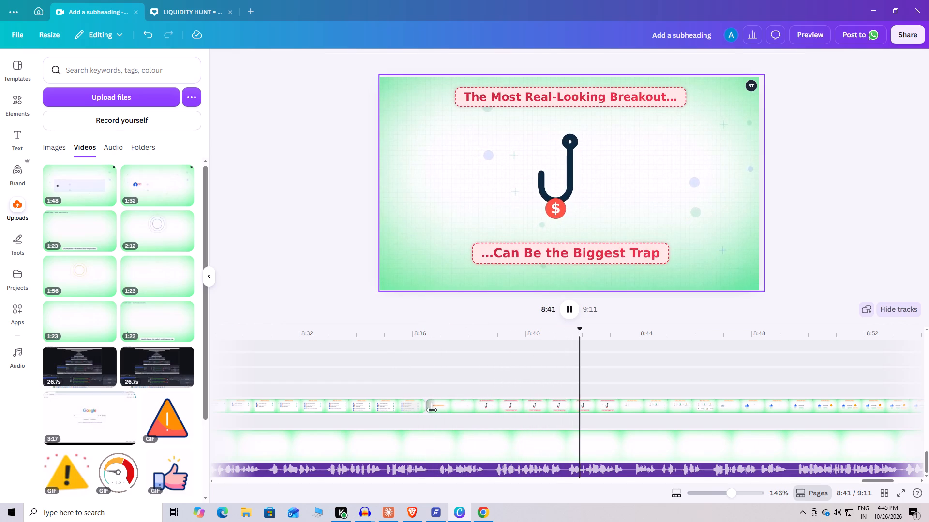
left_click(345, 391)
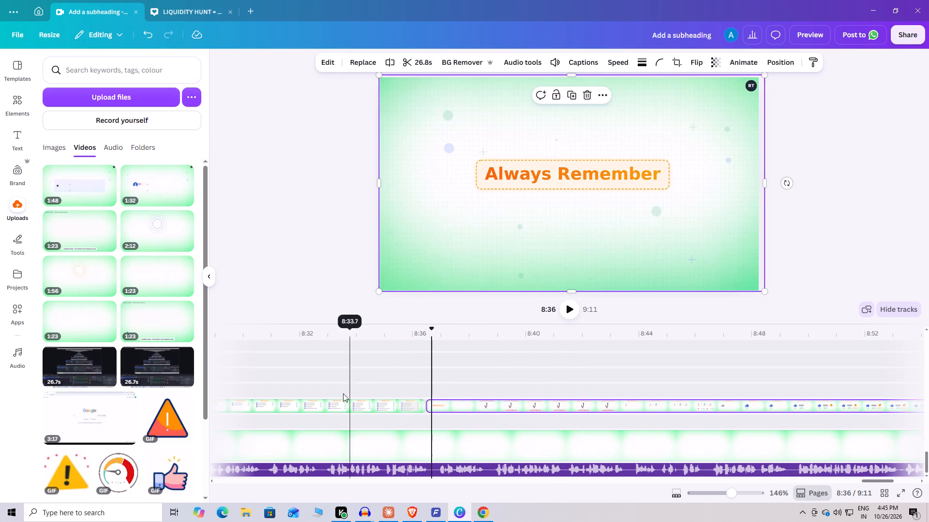
left_click(568, 313)
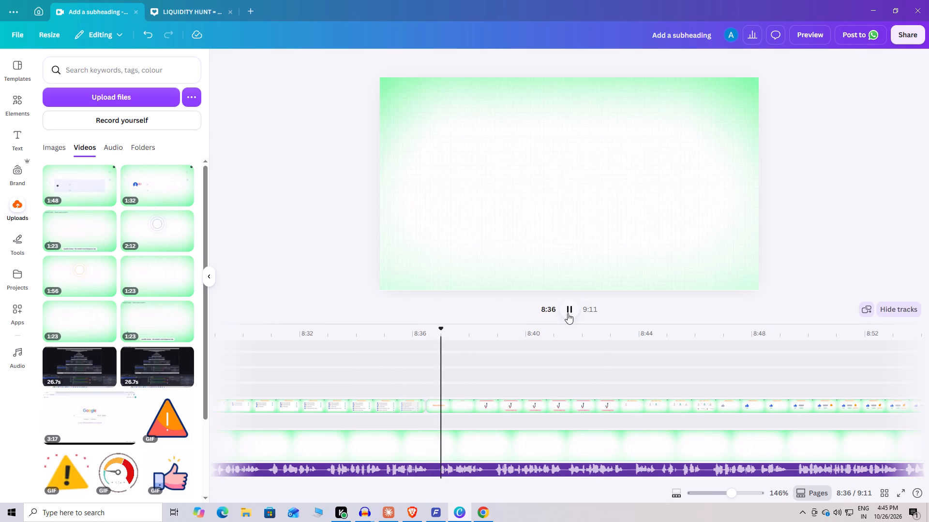
left_click(348, 388)
left_click(564, 313)
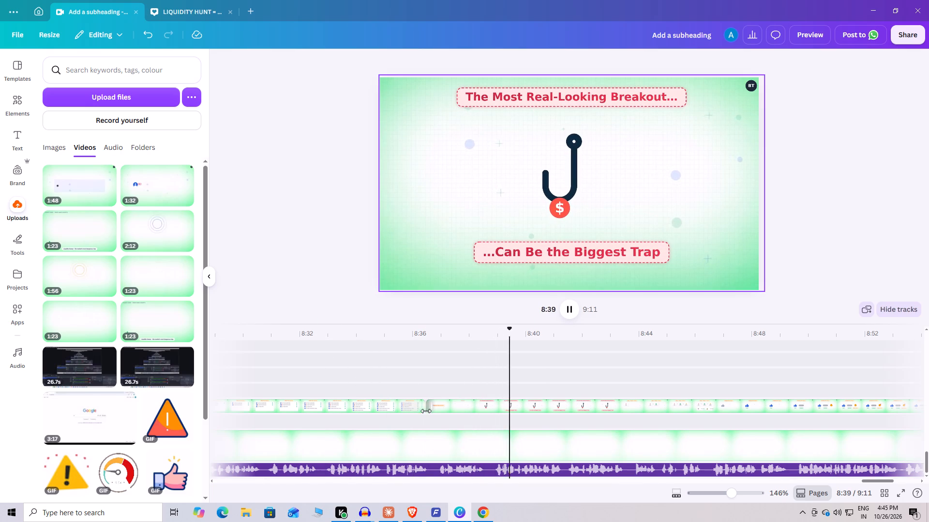
Set the video speed of the clip part before the 8:36 split to 1.08 and replay from about 8:34 through "Enjoyed the Video?".
left_click(390, 411)
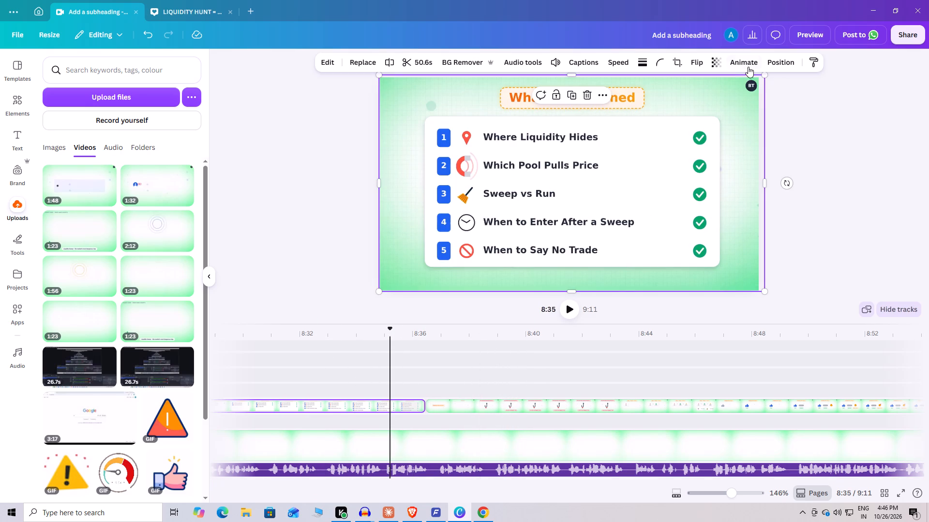
left_click(628, 60)
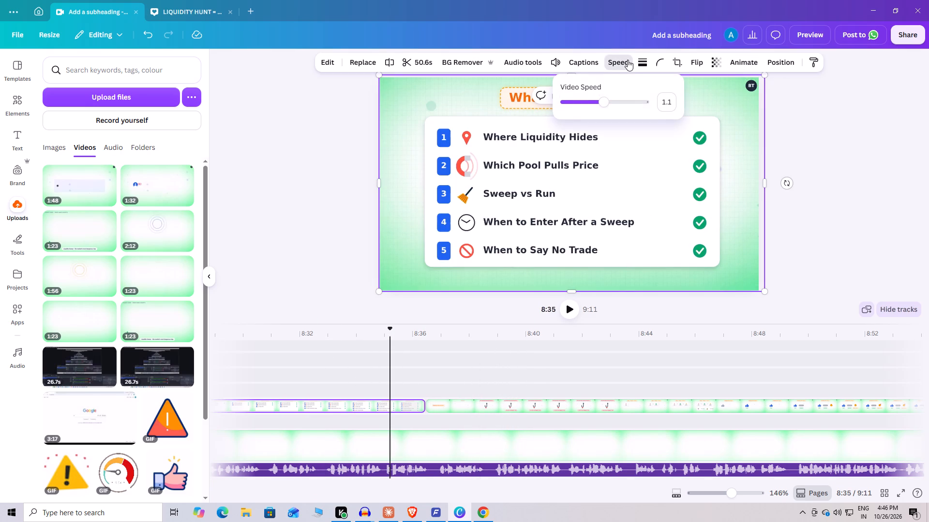
left_click(565, 306)
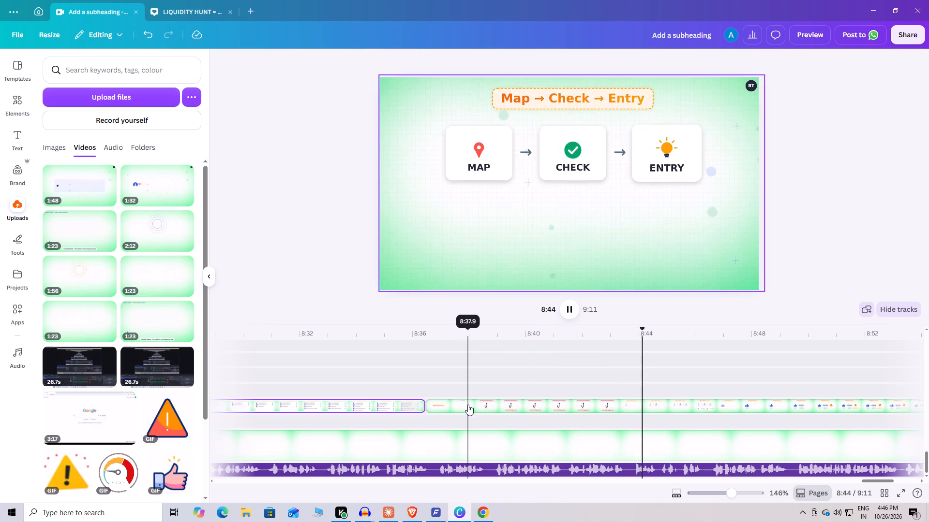
left_click(403, 403)
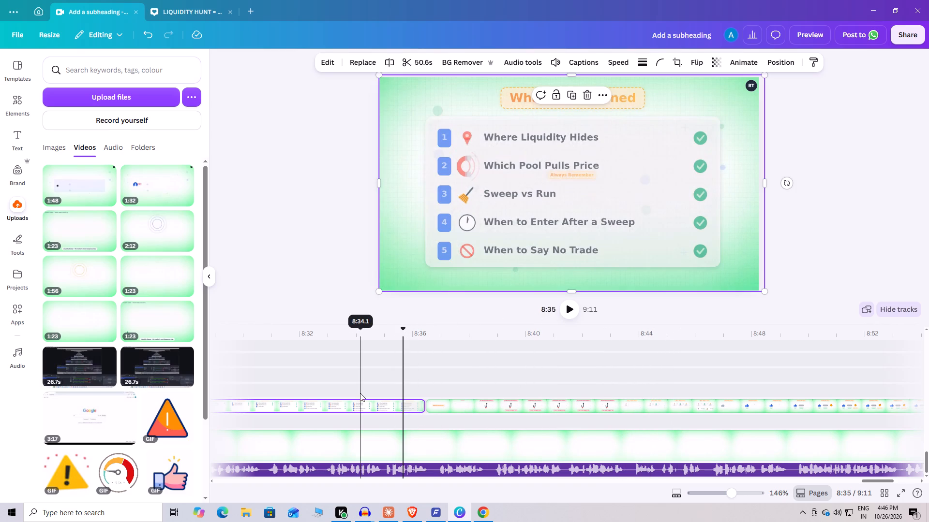
left_click(360, 393)
left_click(364, 406)
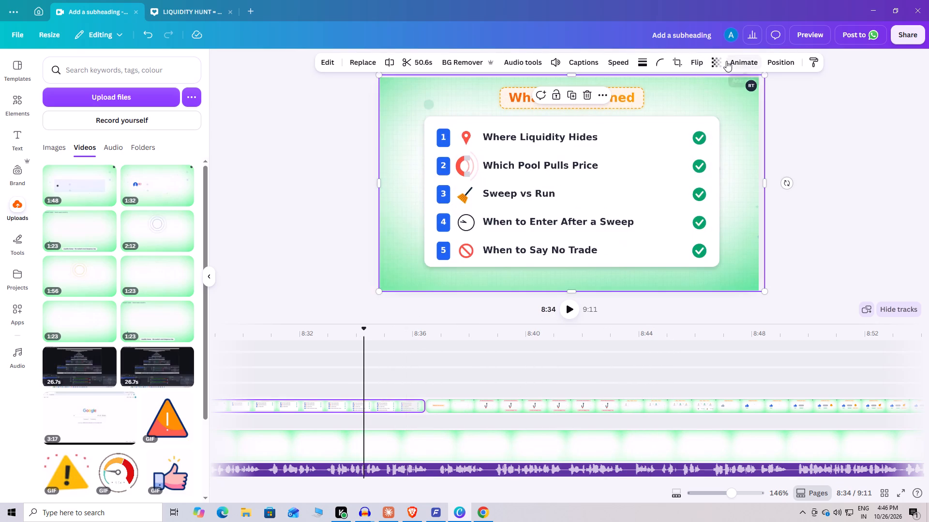
left_click(620, 66)
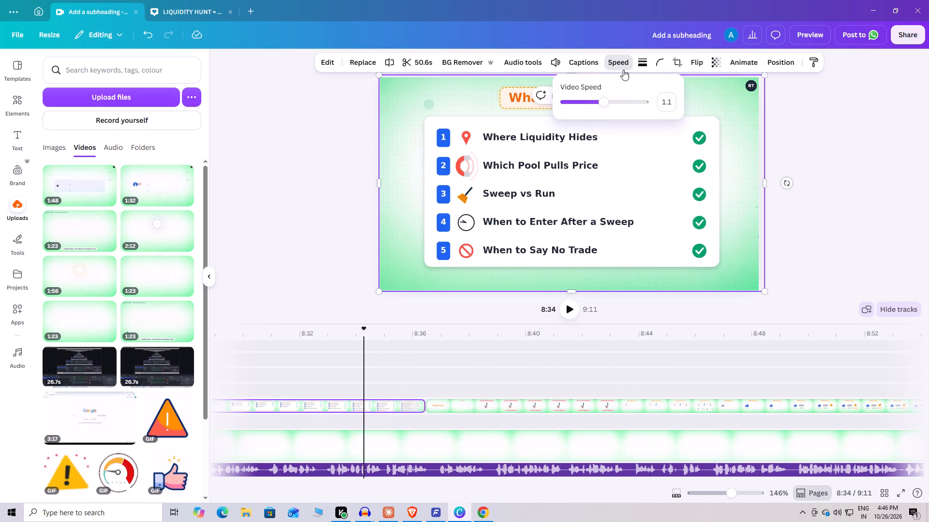
left_click(671, 98)
left_click(671, 98)
key("BackSpace")
key("1")
type(".08")
key("Return")
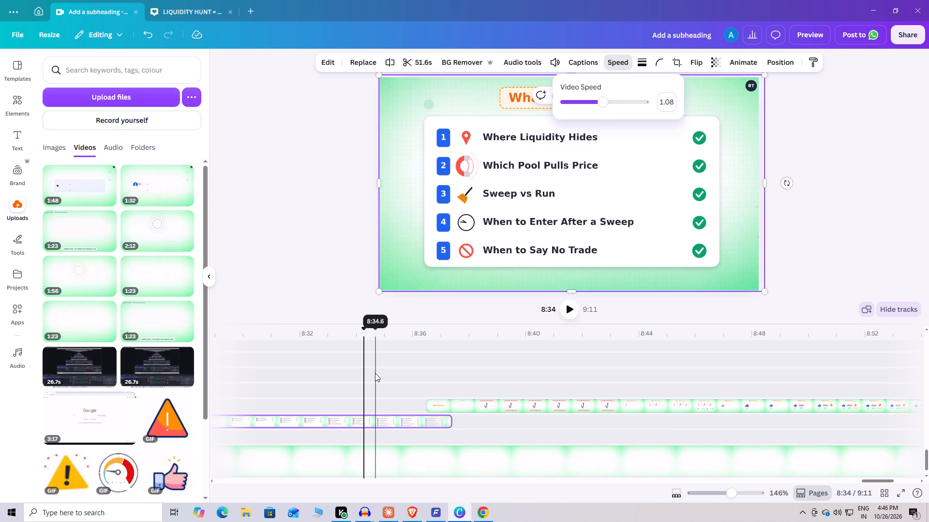
left_click(375, 373)
left_click(564, 307)
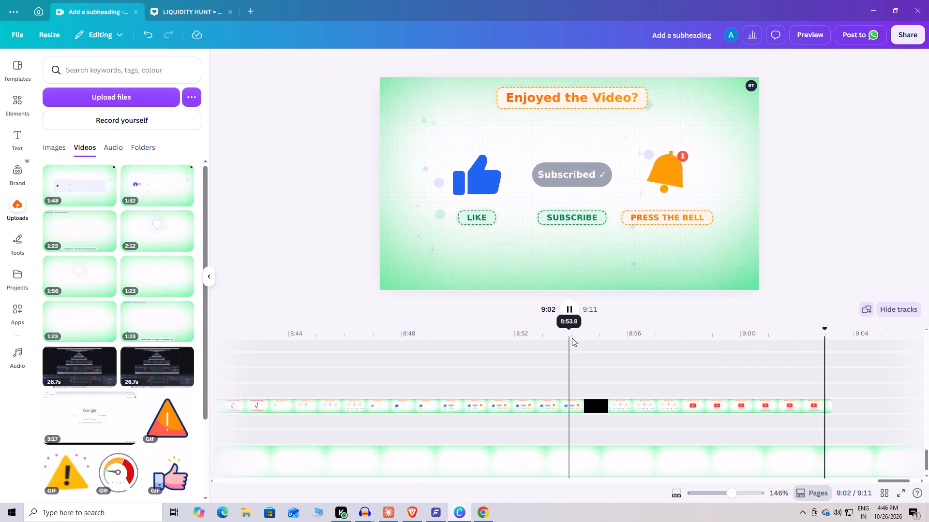
Review the ending from "Enjoyed the Video?" back to "Always Remember" at about 8:36, checking which scenes fall where.
left_click(579, 312)
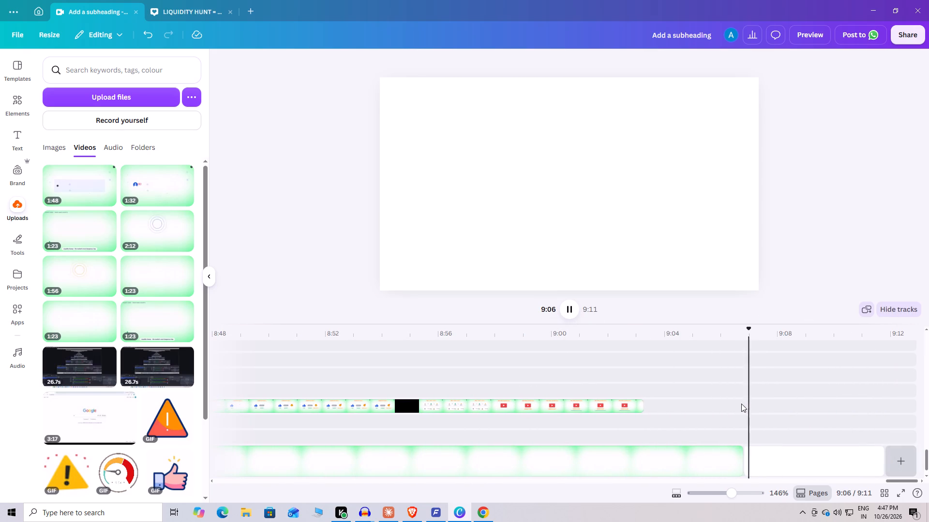
left_click(431, 396)
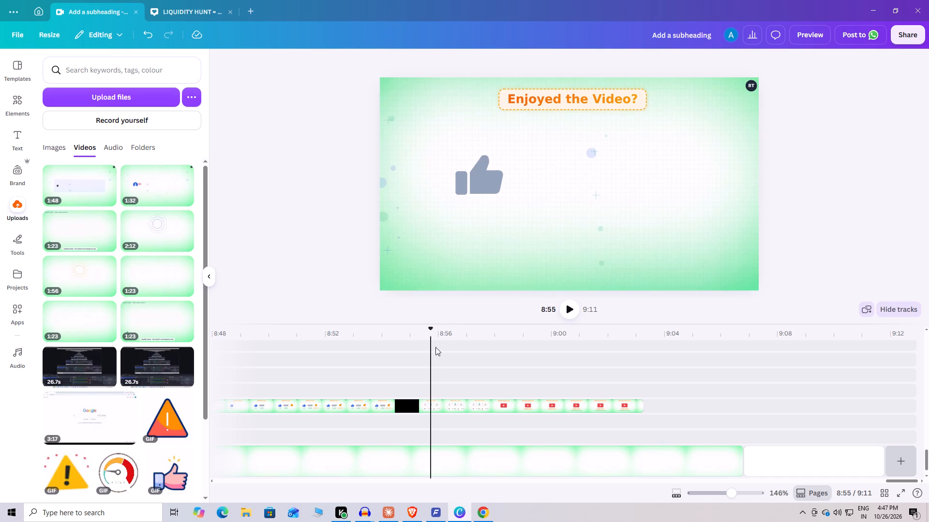
left_click_drag(430, 332, 199, 364)
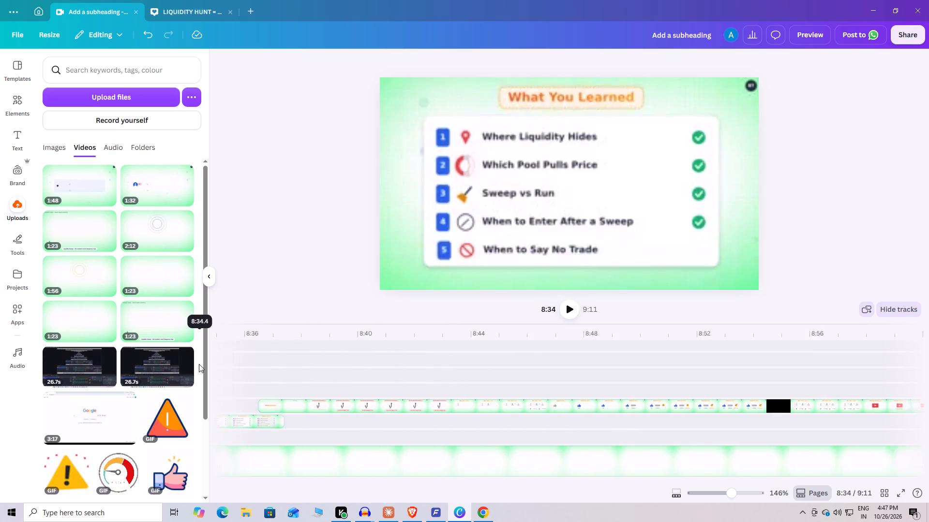
left_click_drag(199, 364, 694, 331)
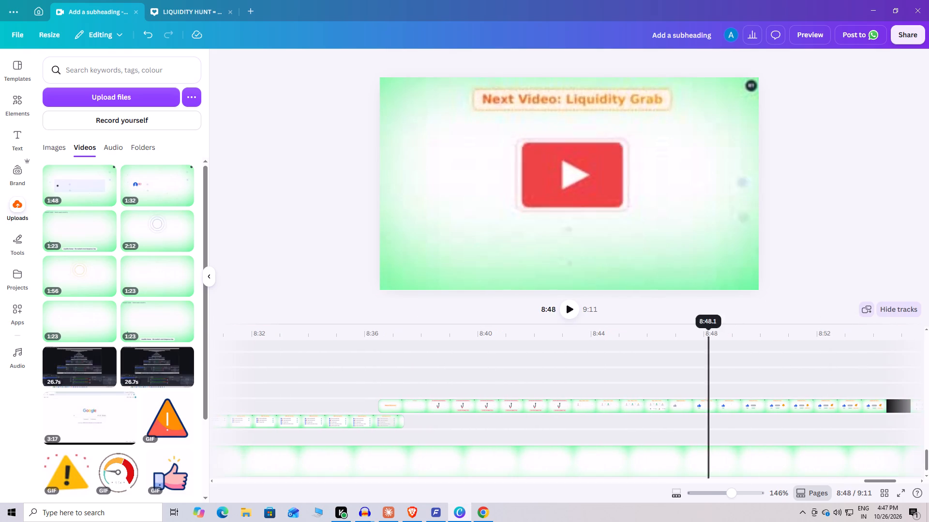
left_click_drag(694, 331, 589, 332)
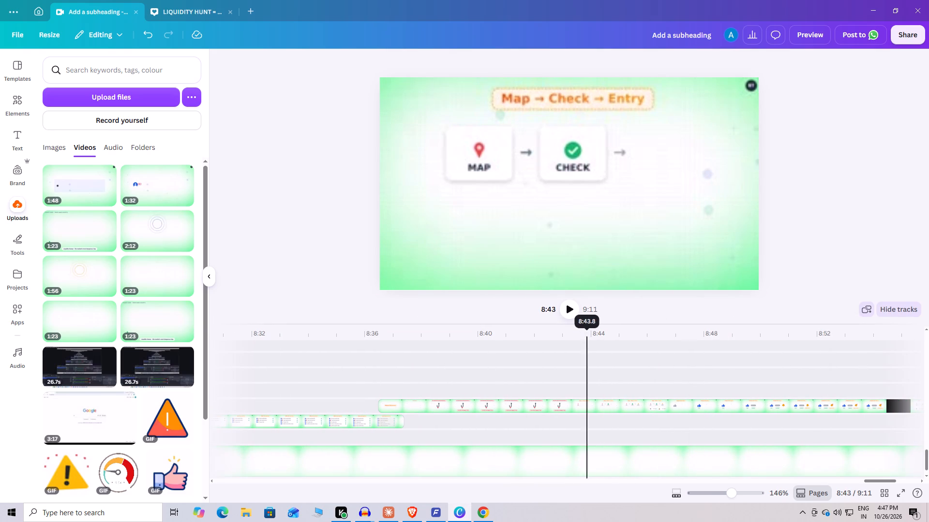
left_click_drag(589, 332, 392, 353)
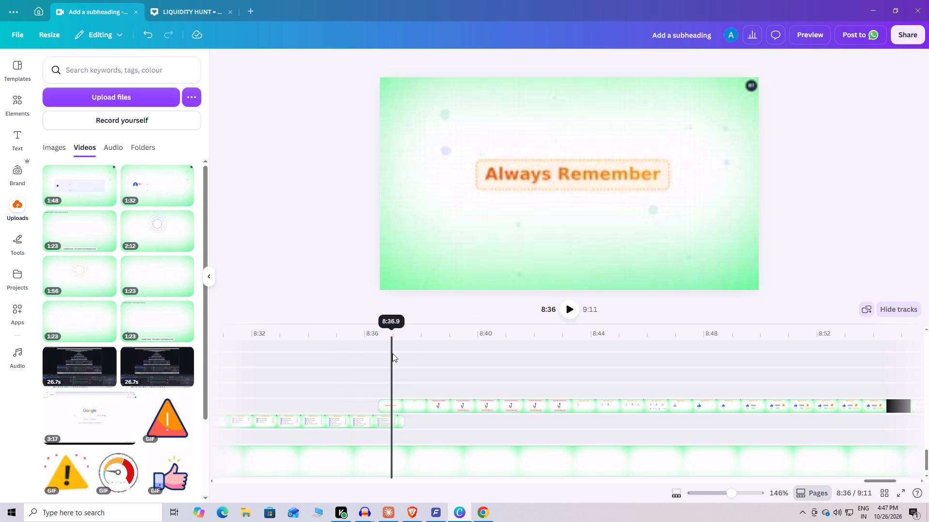
left_click_drag(392, 353, 389, 359)
Trim the start of the "Always Remember" clip to a 19.4 s length beginning at "Map → Check → Entry", and replay from about 8:42.
left_click_drag(382, 403, 411, 402)
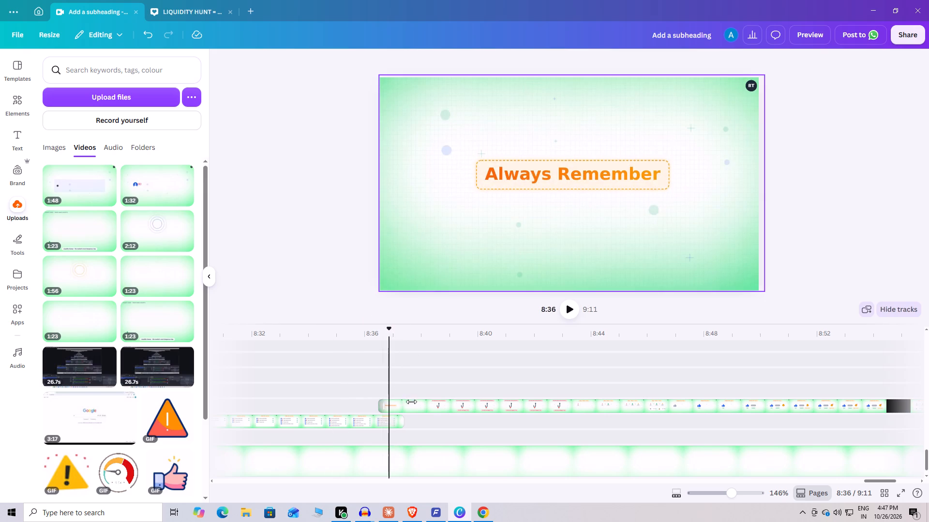
left_click_drag(411, 402, 599, 415)
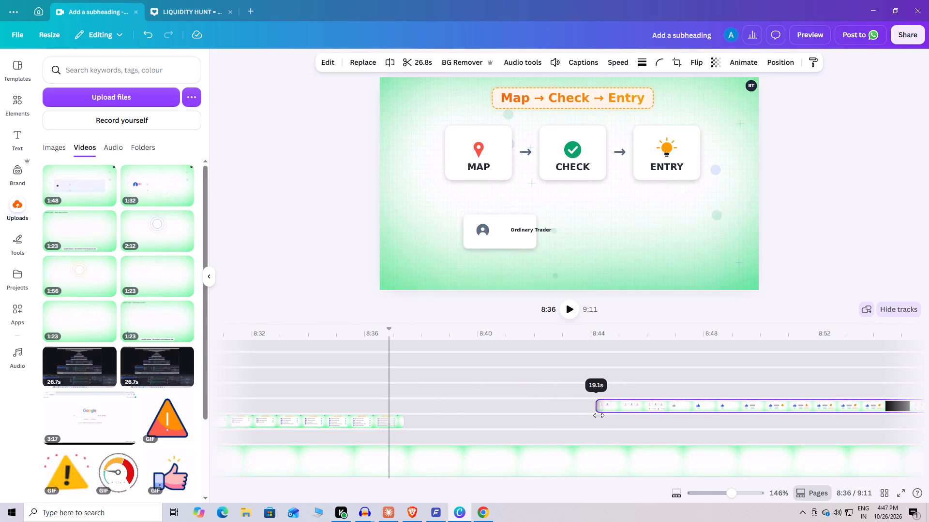
left_click_drag(599, 415, 568, 420)
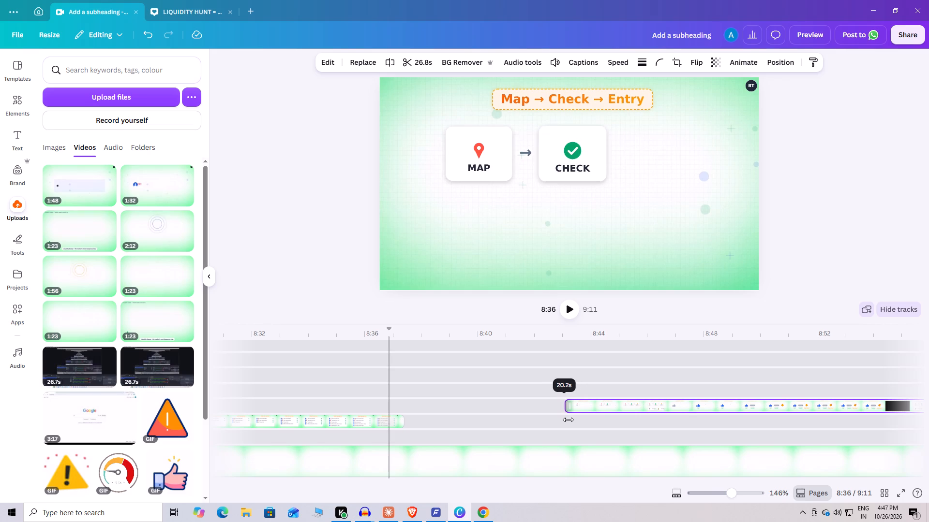
left_click_drag(568, 420, 589, 417)
left_click(580, 406)
left_click(570, 314)
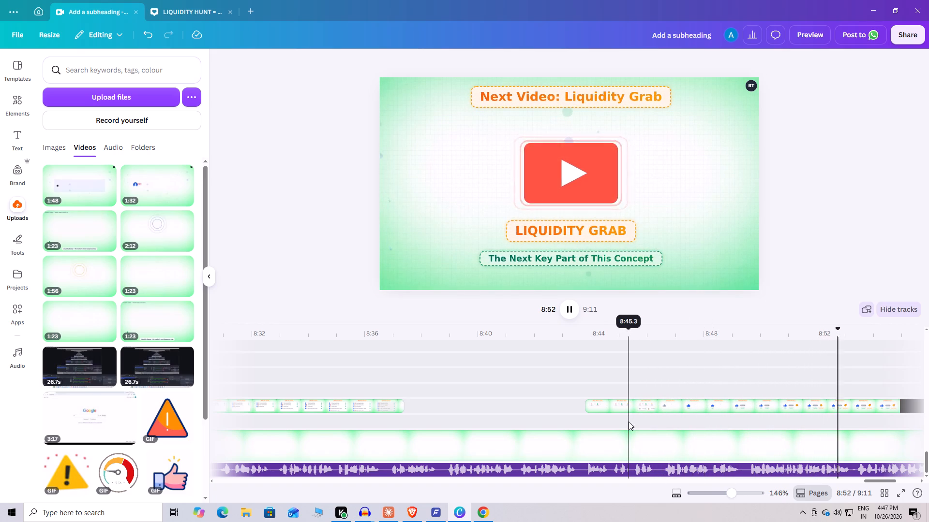
left_click(565, 425)
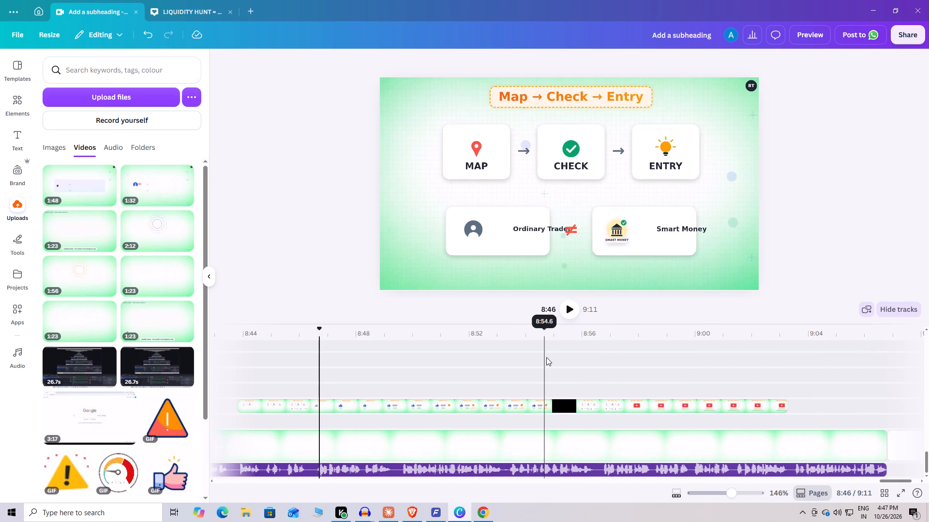
left_click_drag(319, 330, 279, 334)
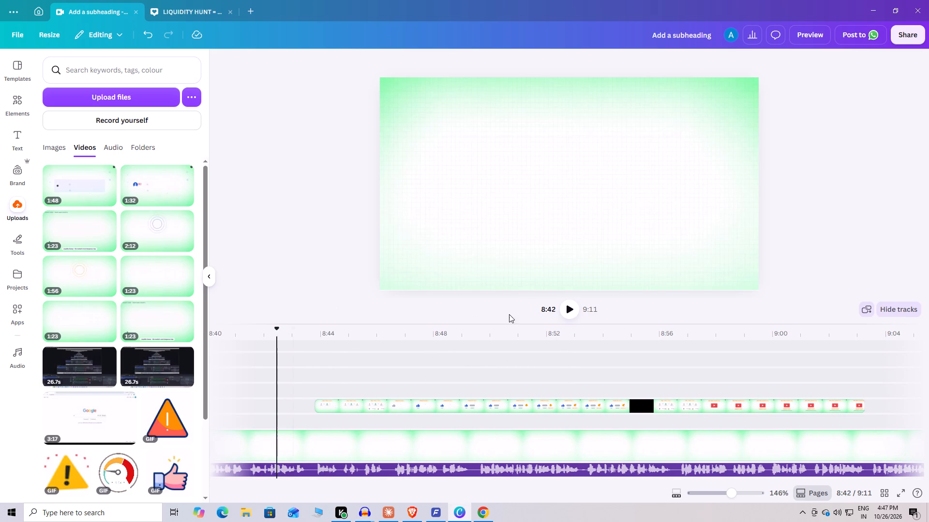
left_click(569, 308)
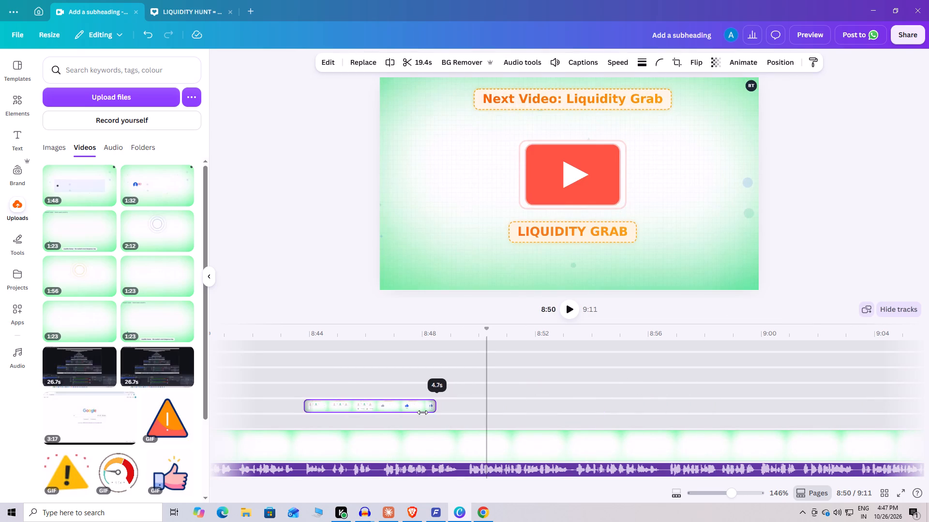
Shorten the "Map → Check → Entry" clip from its end to a length of 0.9 s, checking it in playback.
left_click(321, 423)
left_click(567, 304)
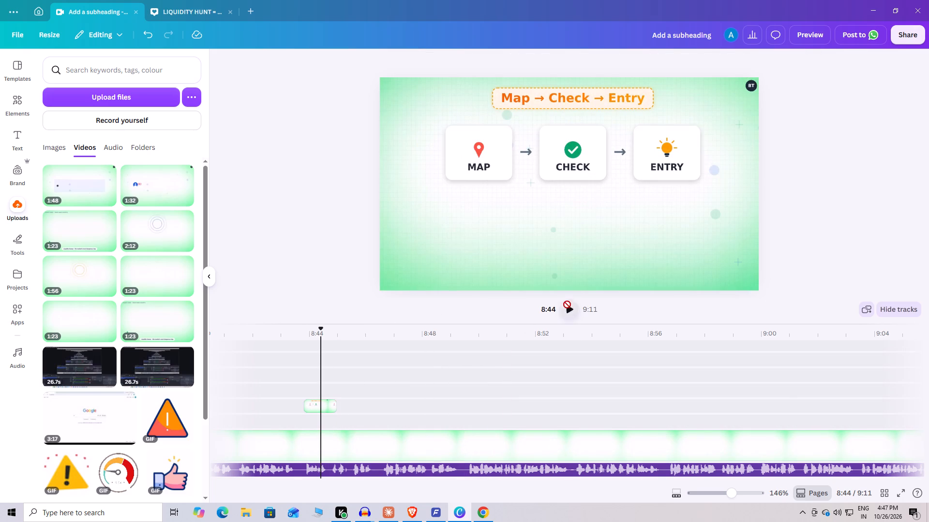
left_click(330, 409)
left_click(331, 409)
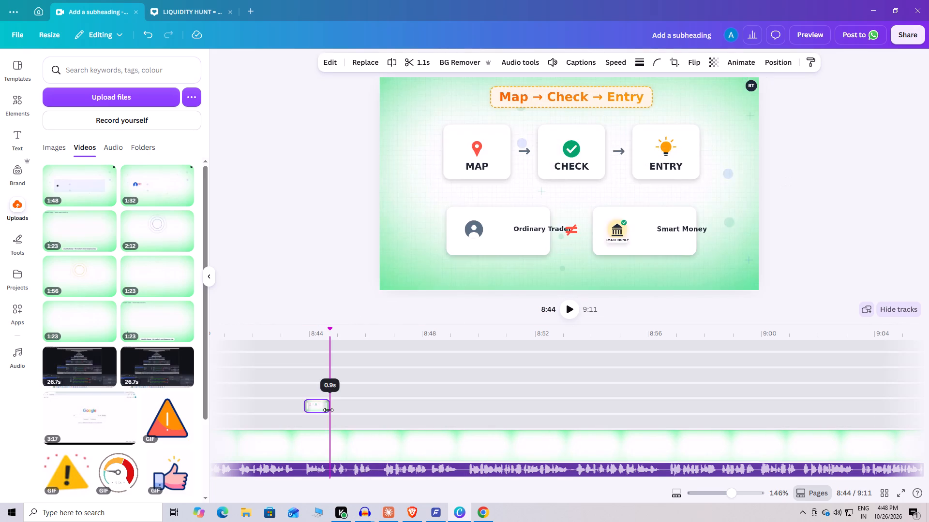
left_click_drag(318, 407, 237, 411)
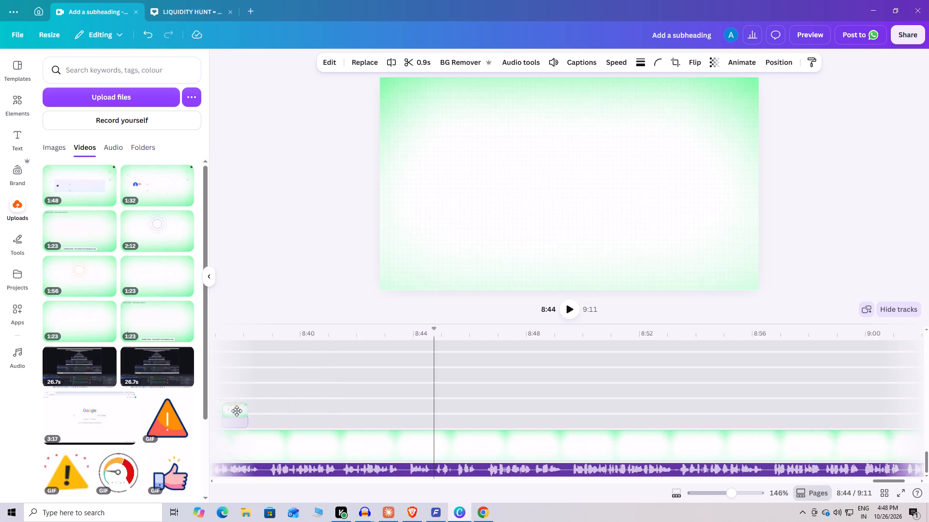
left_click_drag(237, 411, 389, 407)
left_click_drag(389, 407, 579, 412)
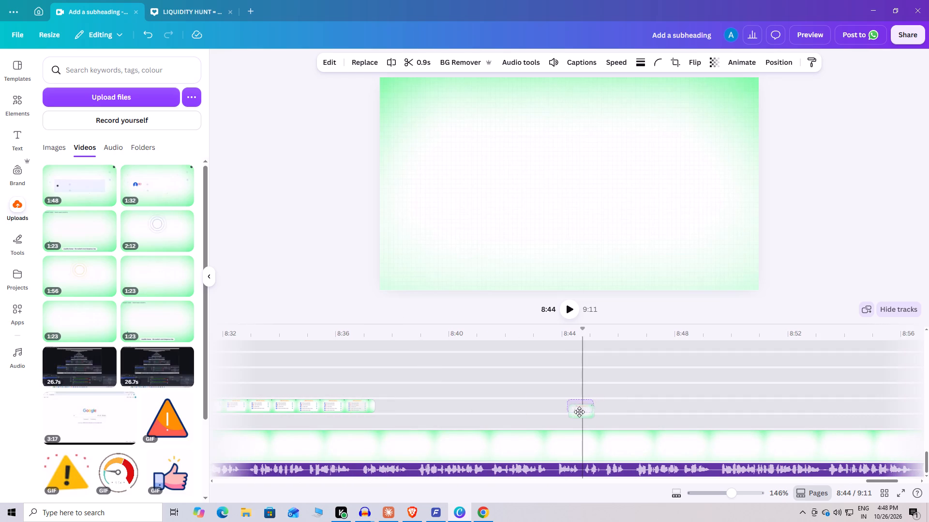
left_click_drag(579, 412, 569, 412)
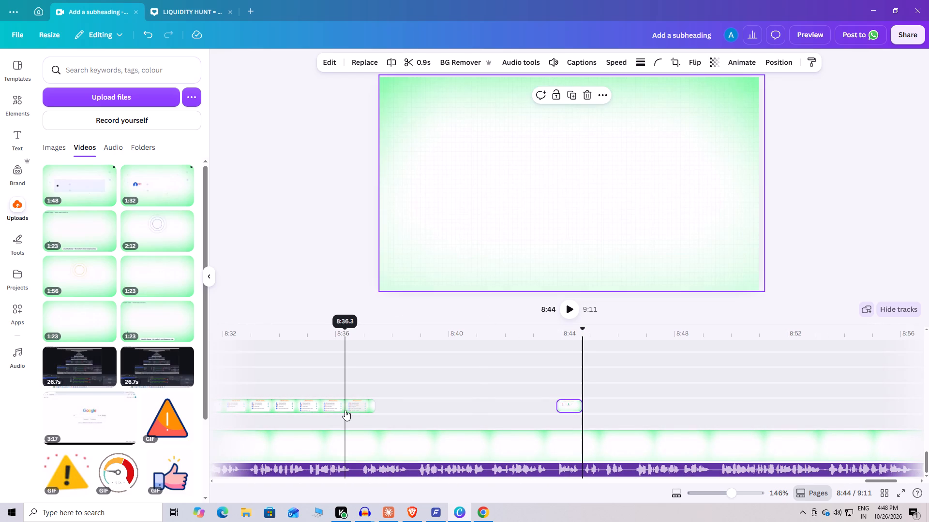
Trim the end of the "What You Learned" clip back to about 8:37 and replay from about 8:36.
left_click(345, 410)
left_click(565, 309)
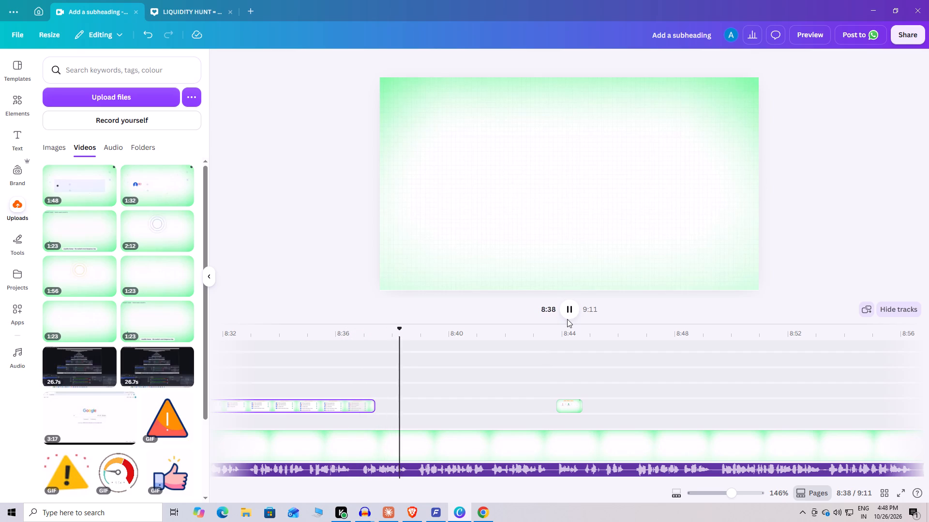
left_click_drag(373, 410, 370, 410)
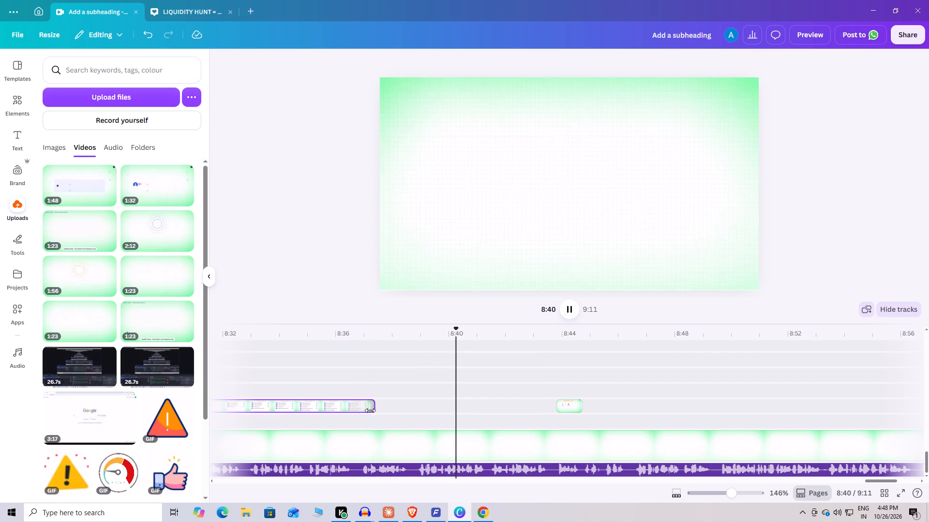
left_click_drag(370, 410, 357, 415)
left_click(340, 439)
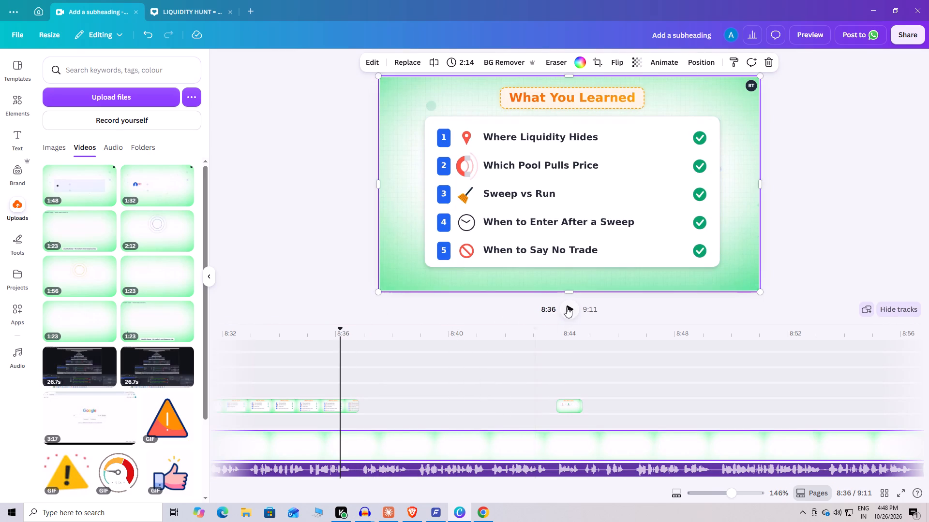
left_click(567, 307)
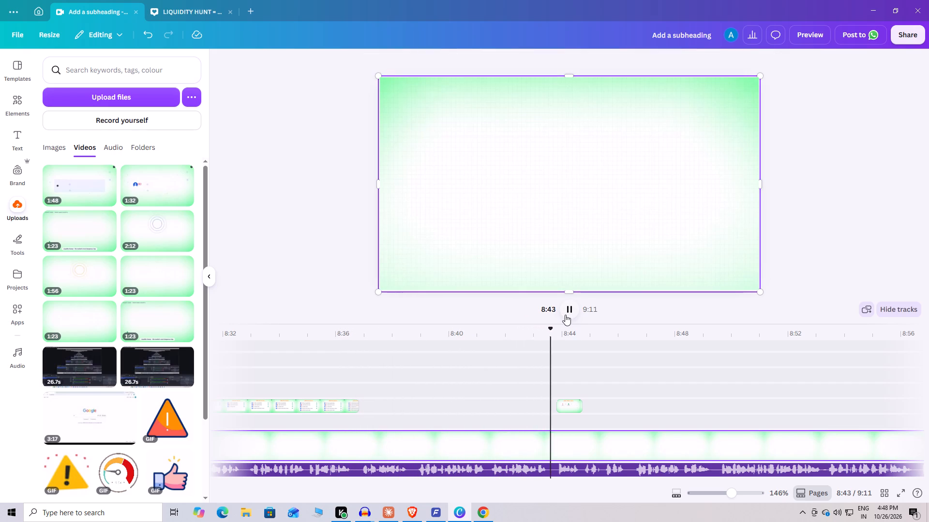
Replay the 0.9 s "Map → Check → Entry" clip and extend its start back to about 8:40, making it about 4 s long.
left_click(567, 408)
left_click(552, 415)
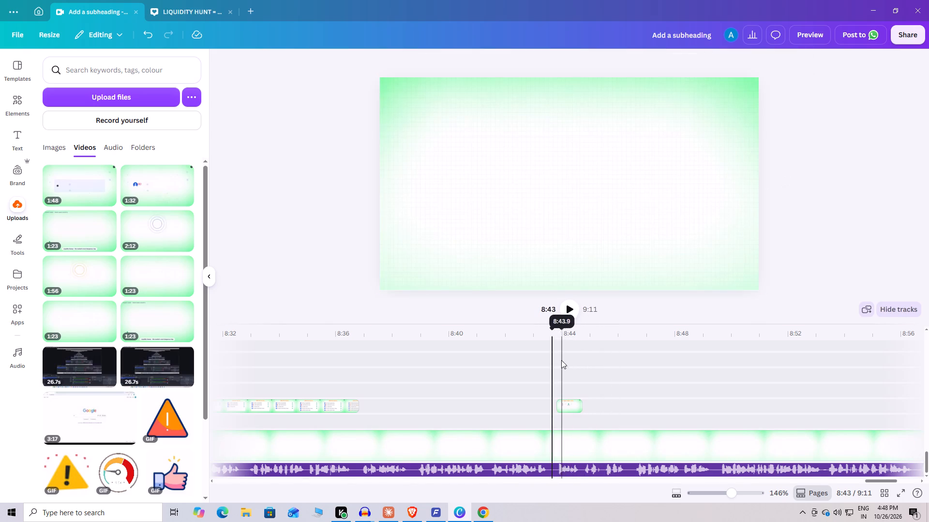
left_click(564, 310)
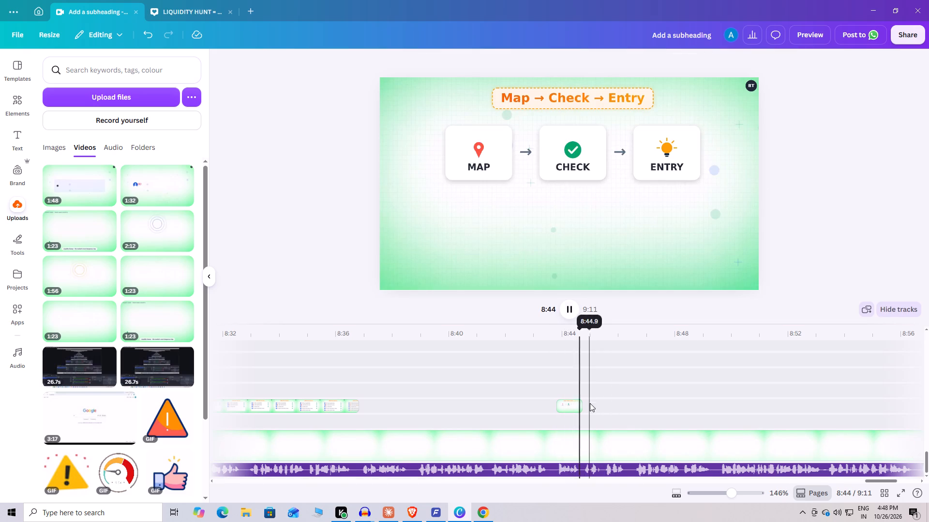
left_click(559, 408)
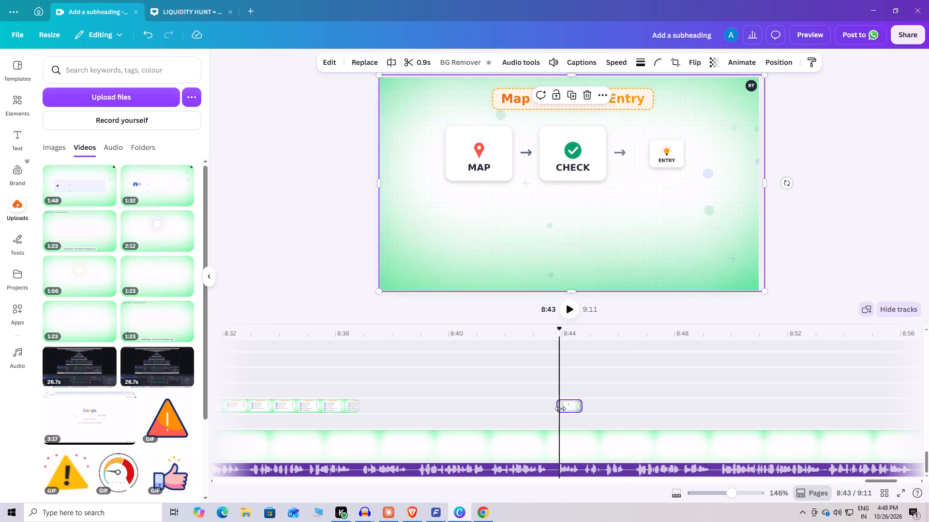
left_click_drag(561, 408, 526, 417)
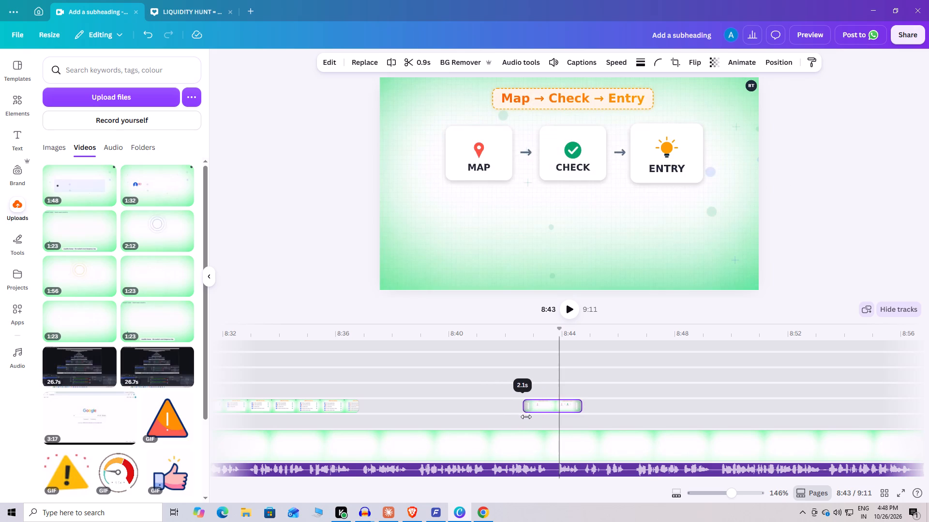
left_click_drag(526, 417, 474, 421)
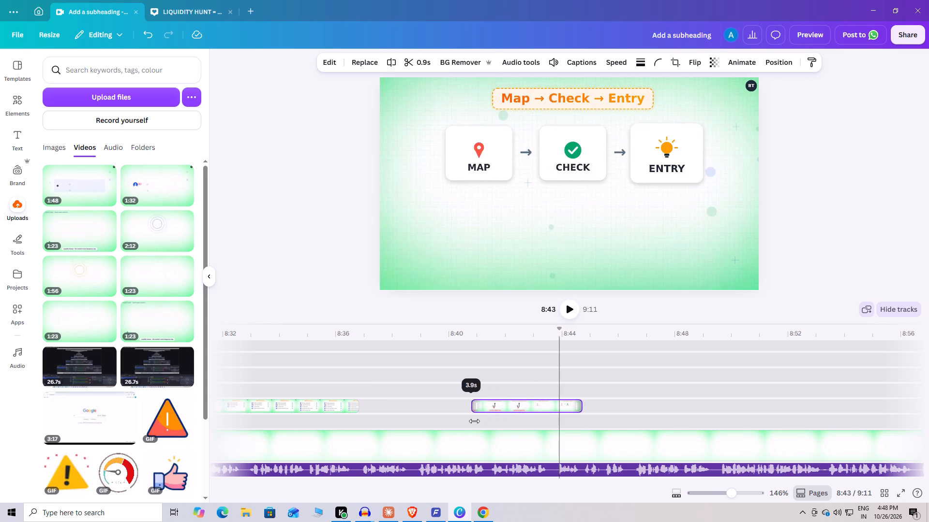
left_click_drag(474, 421, 469, 421)
Locate where "Map → Check → Entry" appears and trim the clip's start to about 8:42, making it 2.5 s long, checking playback.
left_click(463, 424)
left_click_drag(461, 332, 465, 331)
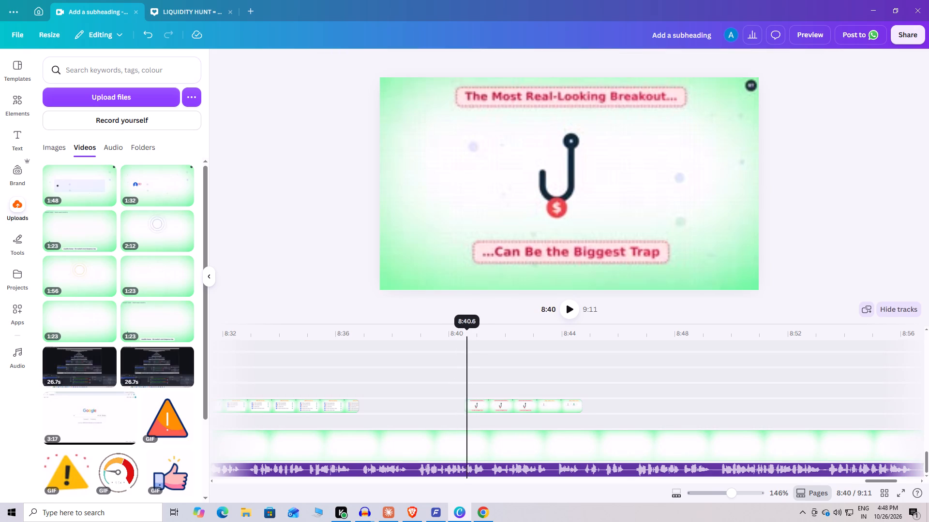
left_click_drag(465, 331, 499, 334)
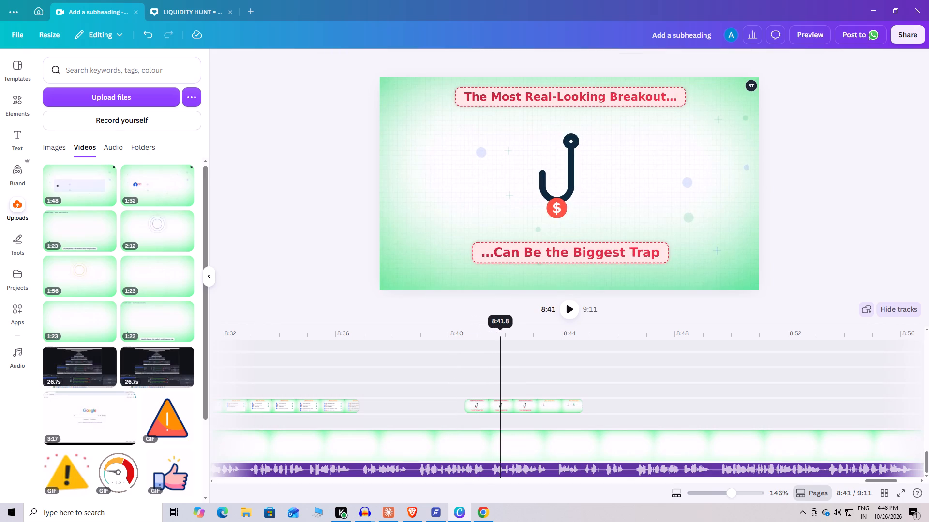
left_click_drag(499, 334, 528, 335)
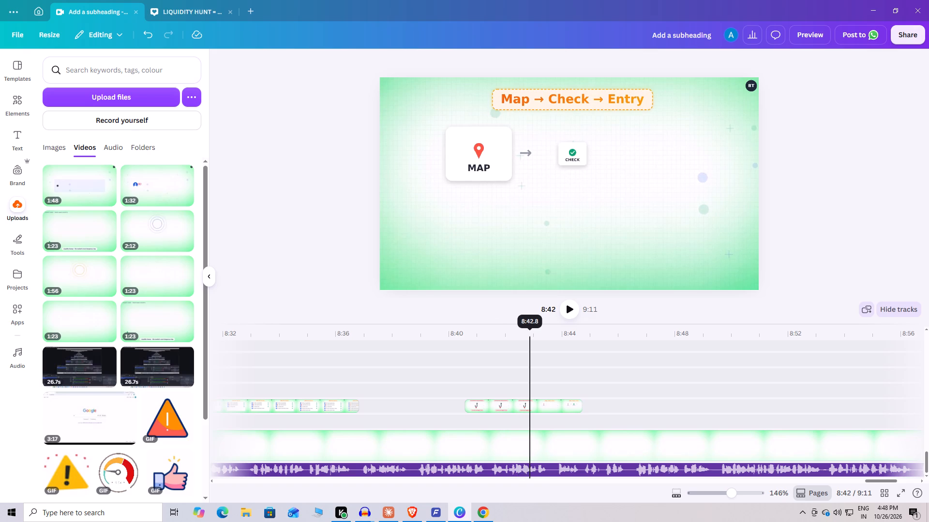
left_click_drag(528, 335, 516, 339)
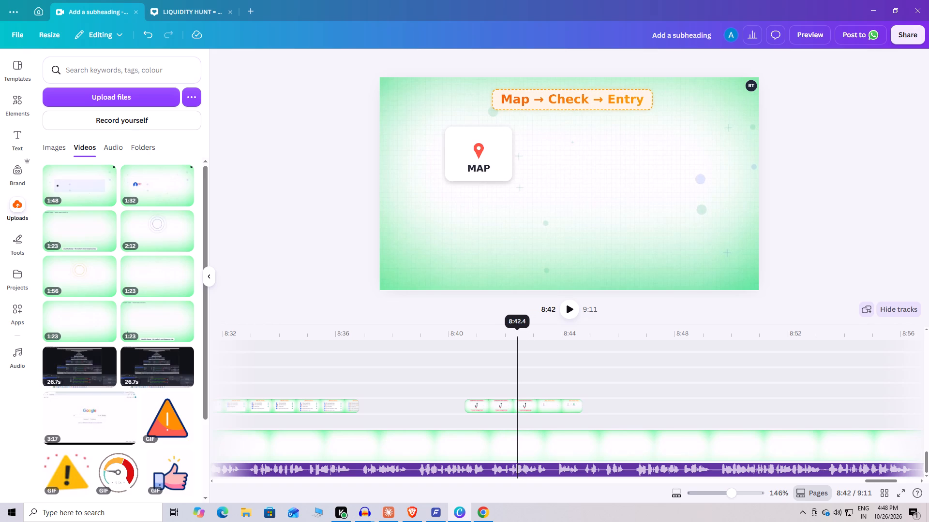
left_click_drag(516, 339, 504, 343)
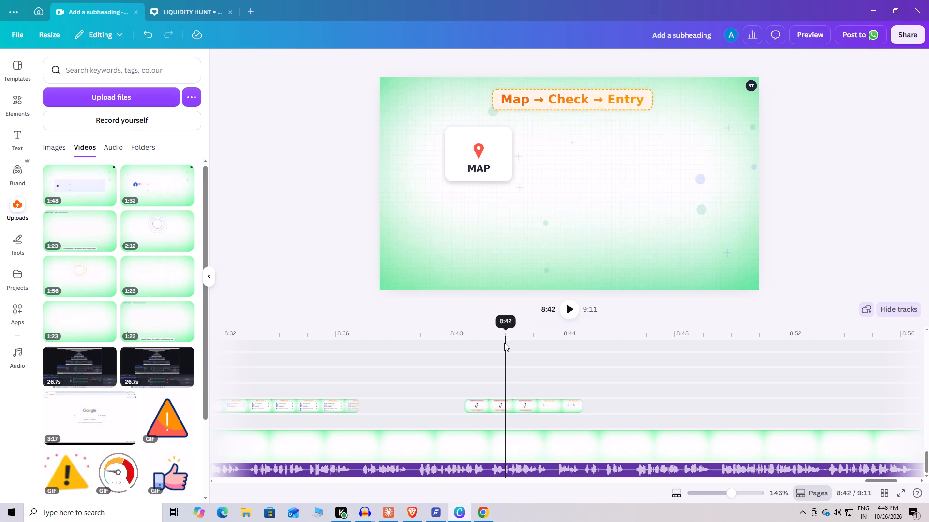
left_click_drag(504, 343, 483, 348)
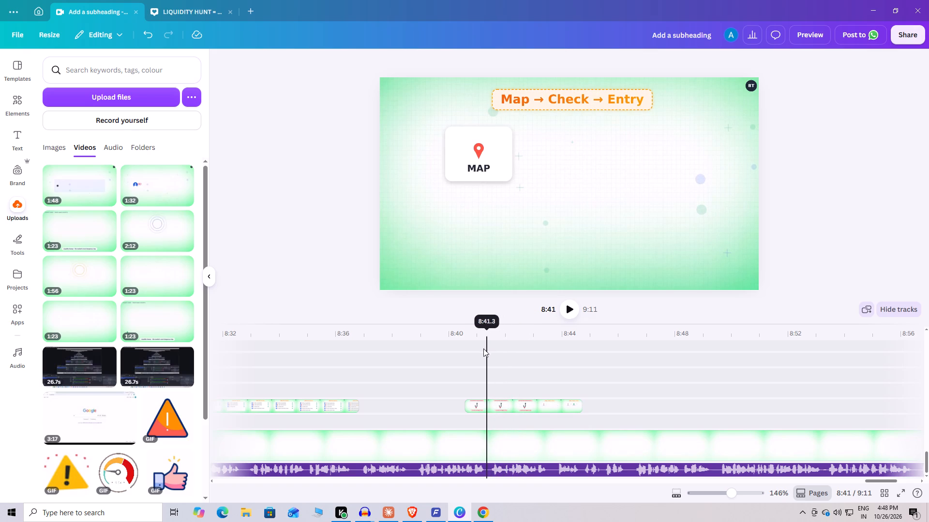
left_click_drag(483, 348, 484, 349)
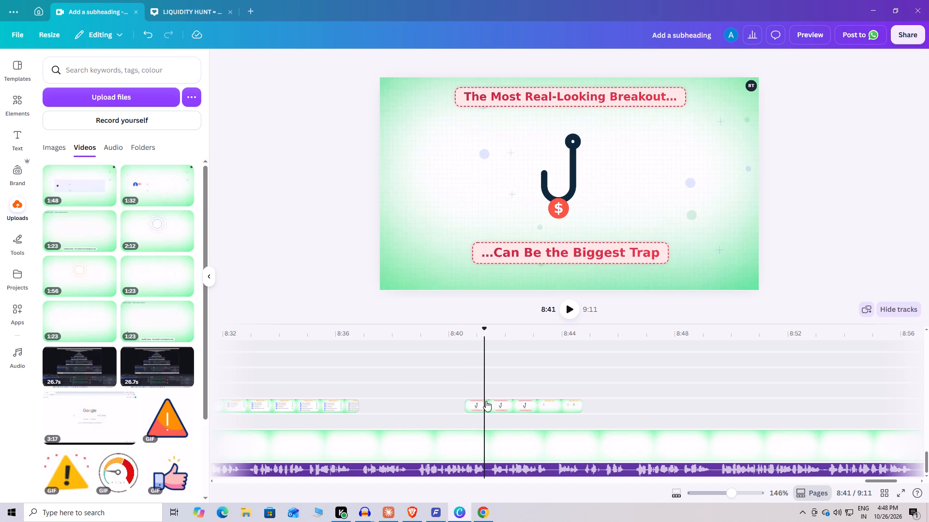
left_click_drag(483, 334, 491, 334)
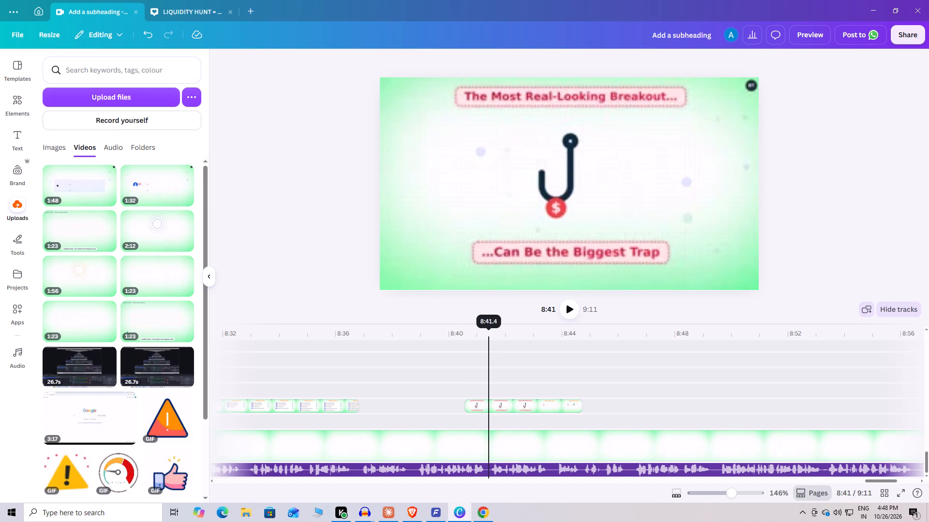
left_click_drag(491, 334, 492, 334)
left_click_drag(493, 331, 499, 330)
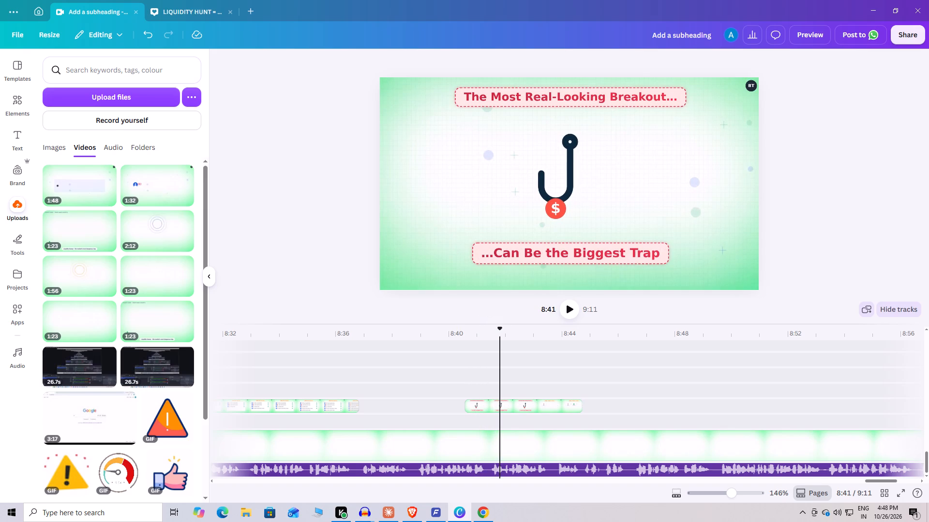
left_click_drag(499, 330, 507, 331)
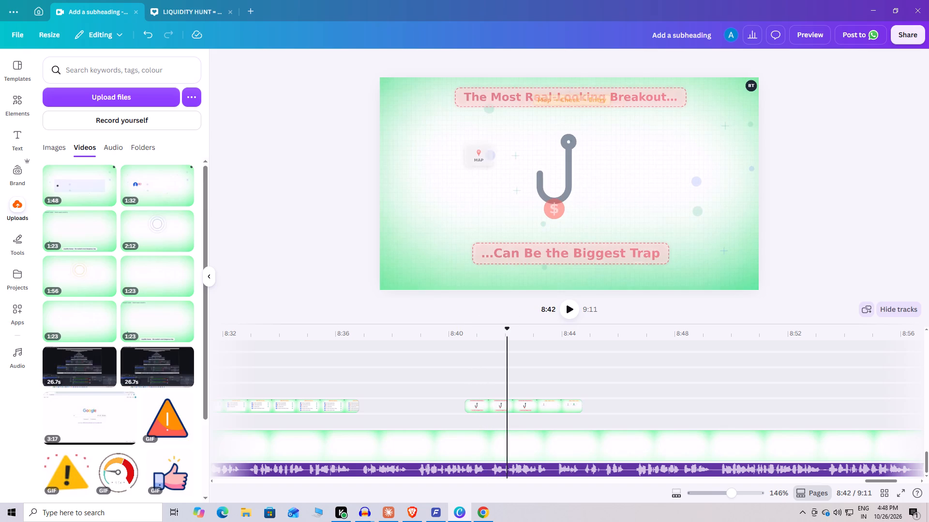
left_click(505, 333)
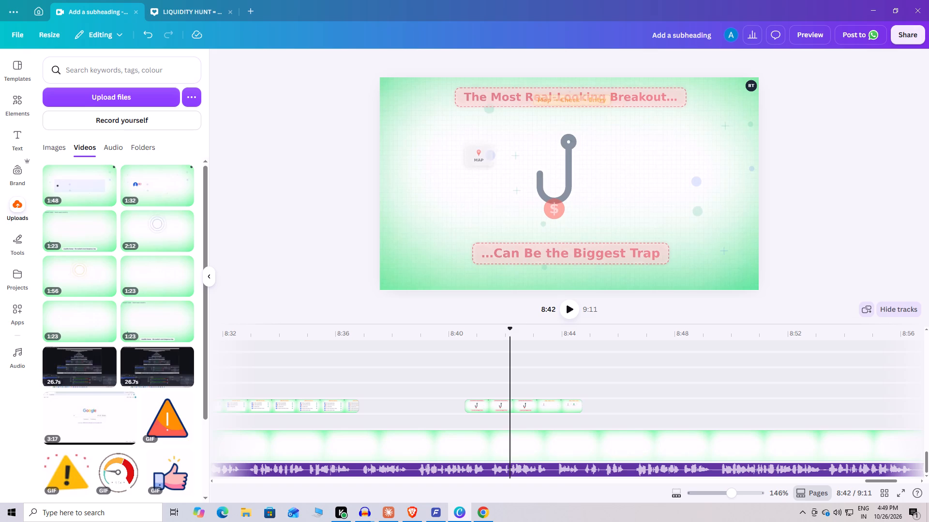
left_click_drag(465, 408, 511, 420)
left_click(570, 309)
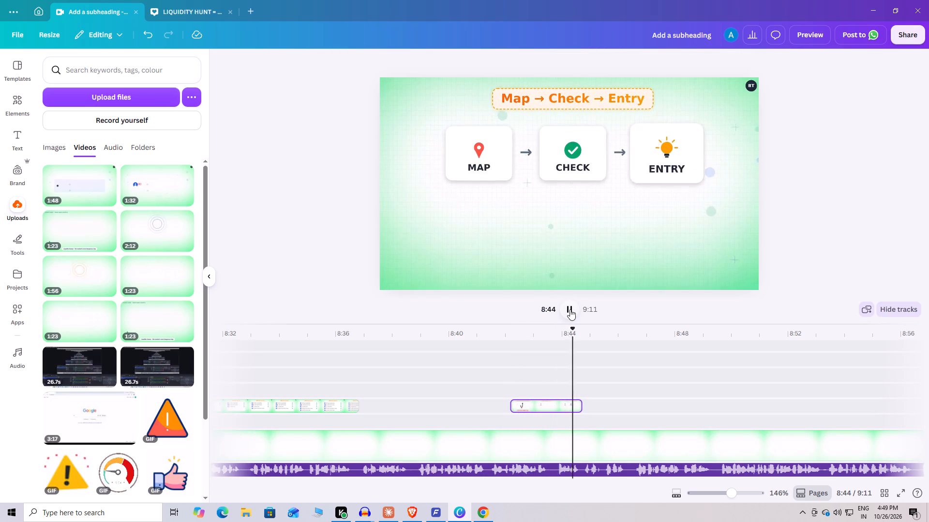
Slow the "Map → Check → Entry" clip to a video speed of 0.75.
left_click(557, 411)
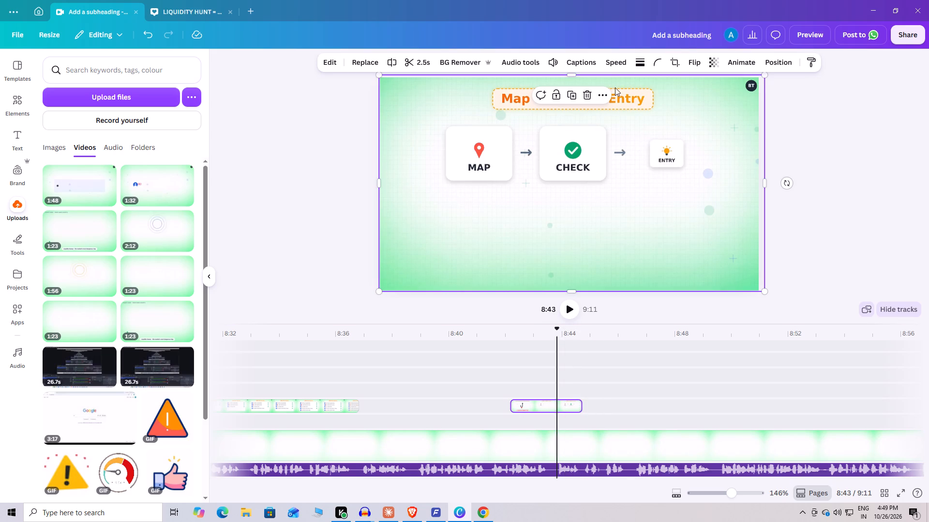
left_click(616, 63)
left_click_drag(604, 104, 602, 105)
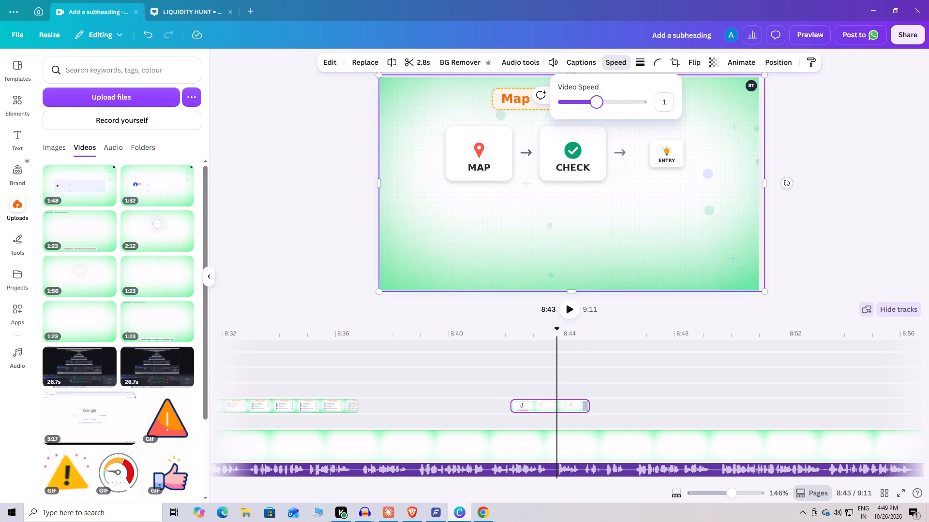
left_click_drag(602, 105, 596, 108)
left_click_drag(596, 108, 590, 110)
Play the narration from about 8:36 and move the slowed "Map → Check → Entry" clip to start at about 8:44.
left_click(343, 361)
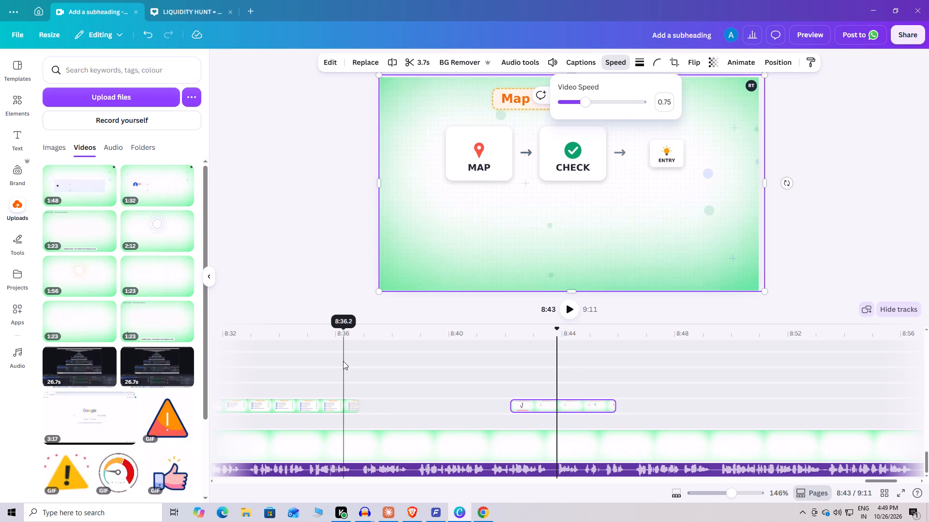
left_click(566, 307)
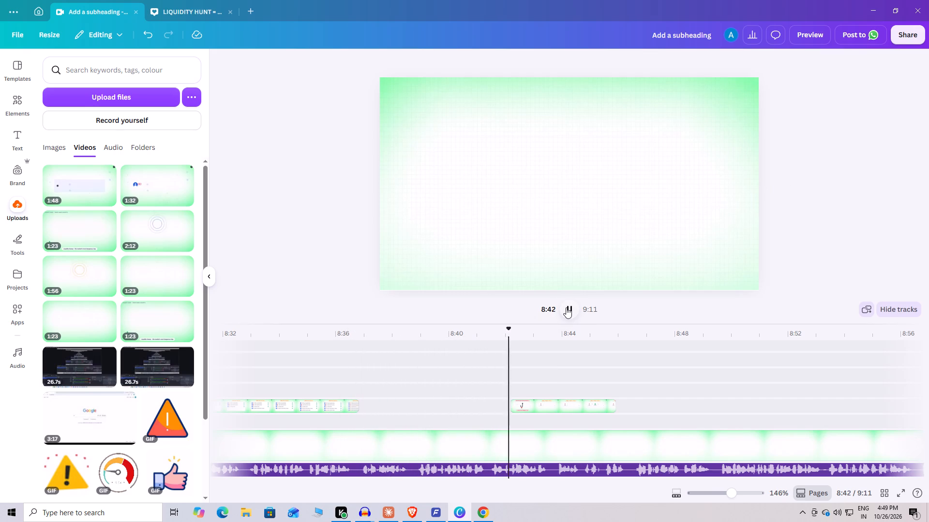
left_click_drag(557, 404, 574, 402)
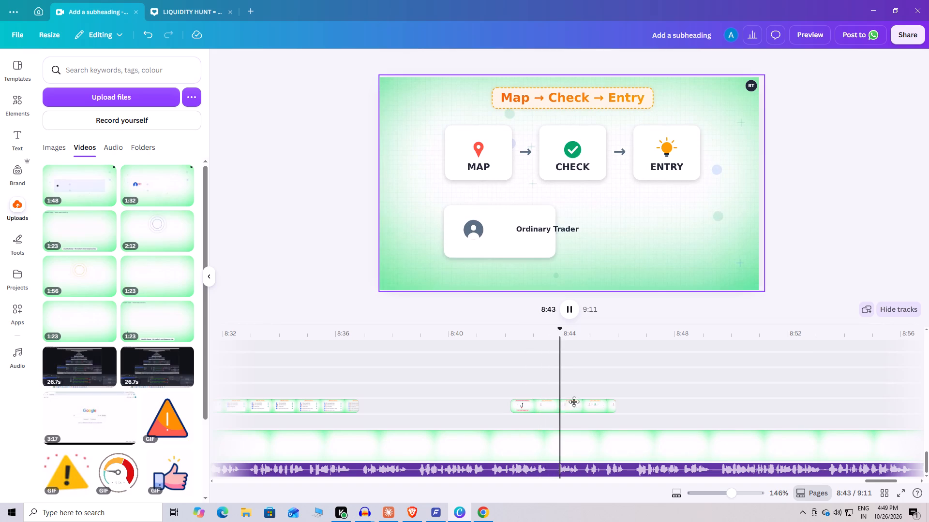
left_click_drag(574, 402, 609, 401)
left_click(546, 392)
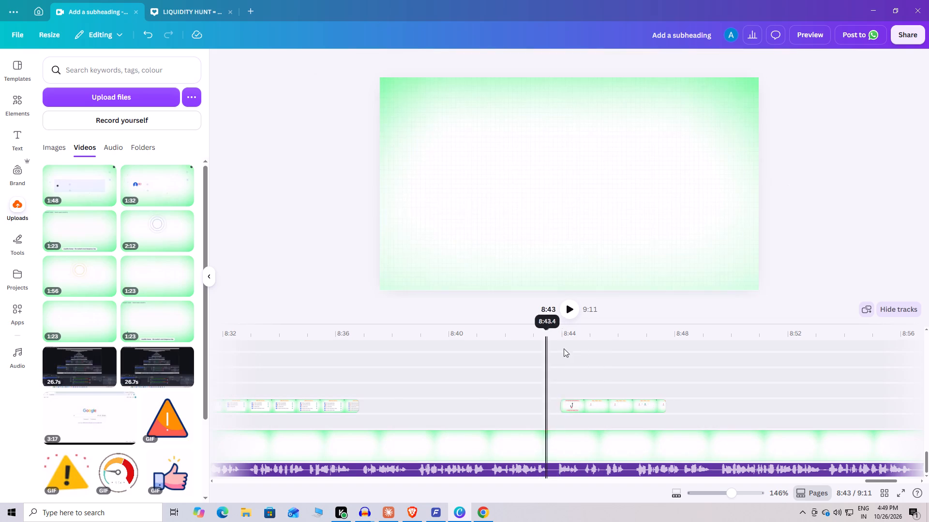
Play the moved clip from about 8:43, trim its end to a 3.5 s length, and replay from about 8:46.
left_click(572, 301)
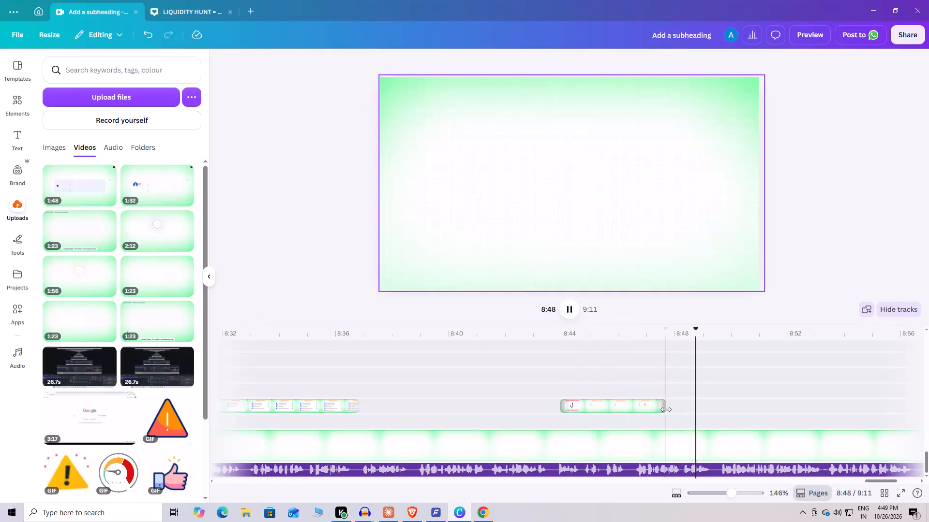
left_click_drag(658, 408, 653, 413)
left_click(637, 416)
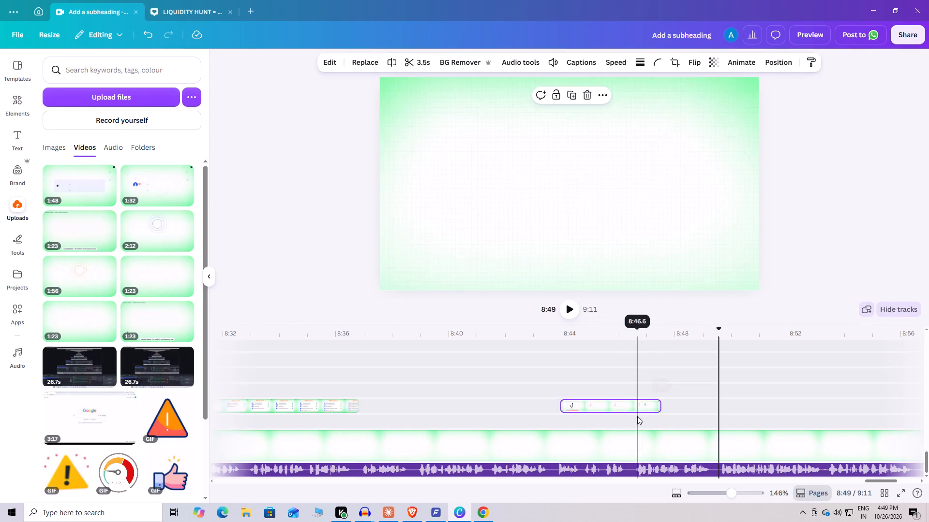
left_click(565, 306)
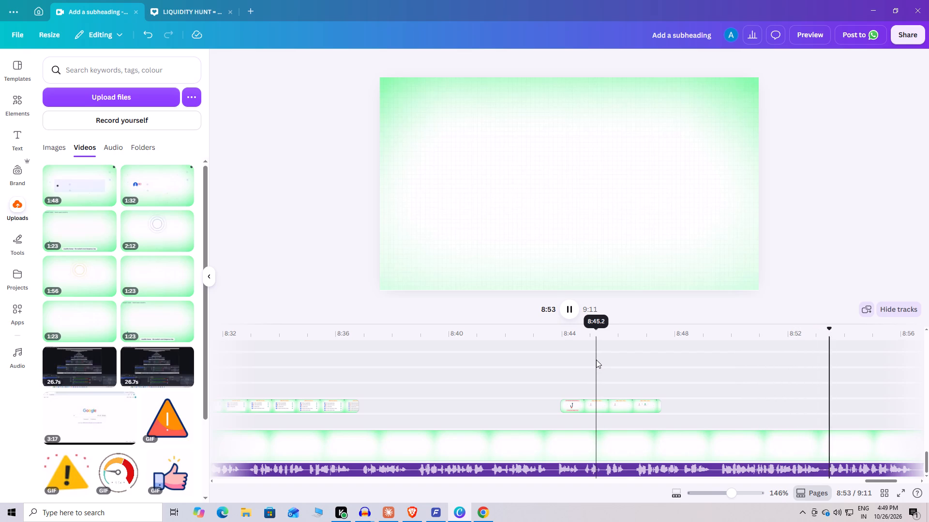
Insert the first uploaded candlestick chart image after the "What You Learned" clip and extend it to 7.0 s, up to the "Map → Check → Entry" clip.
left_click(359, 376)
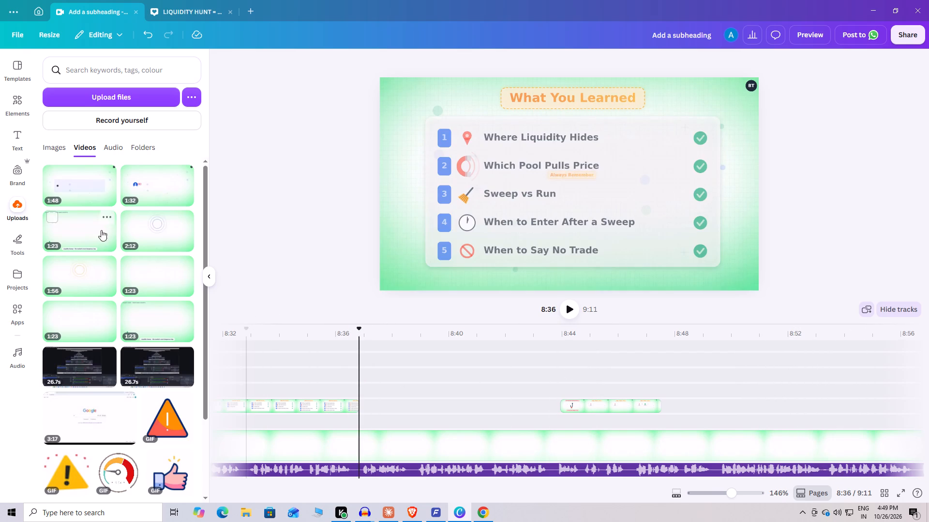
left_click(62, 149)
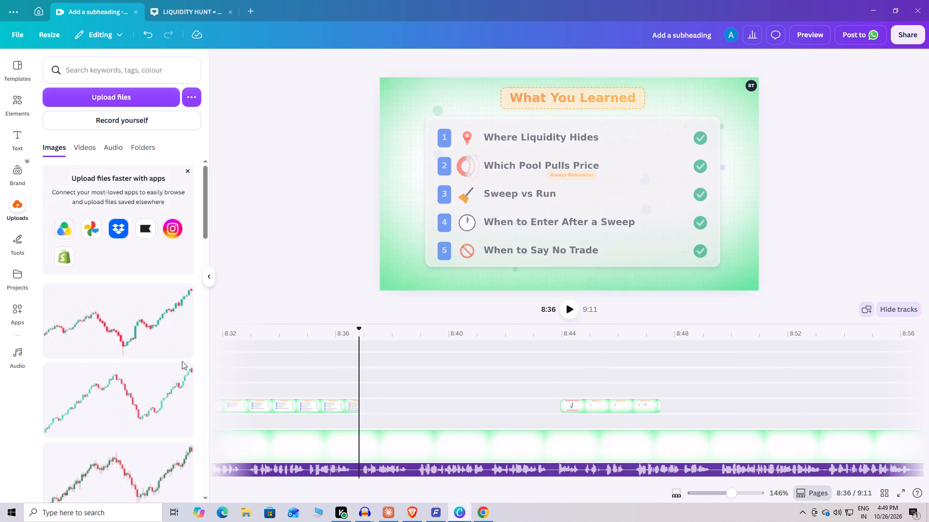
left_click_drag(139, 331, 345, 404)
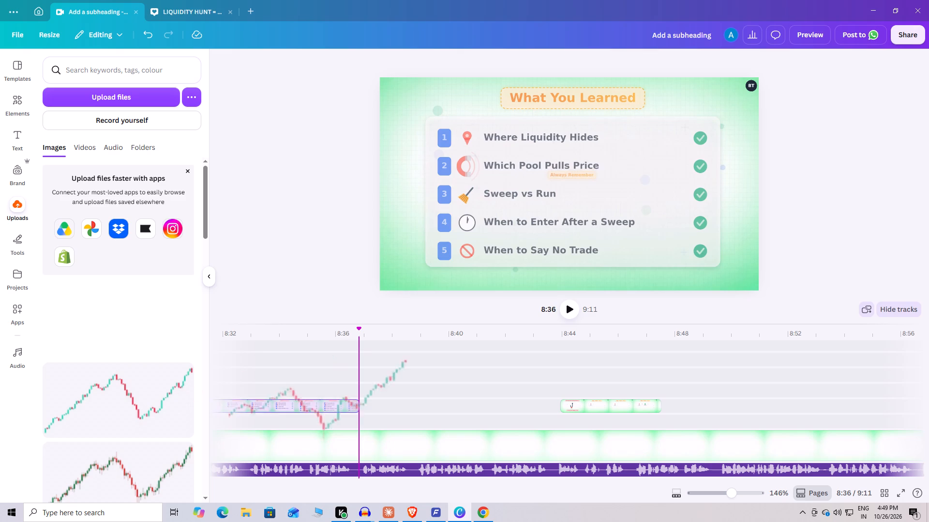
left_click_drag(345, 404, 458, 401)
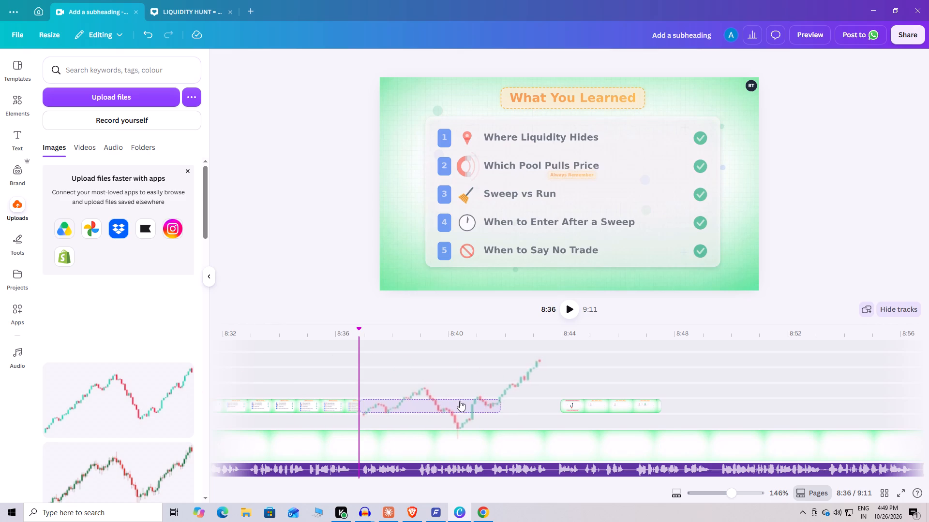
left_click_drag(497, 406, 509, 406)
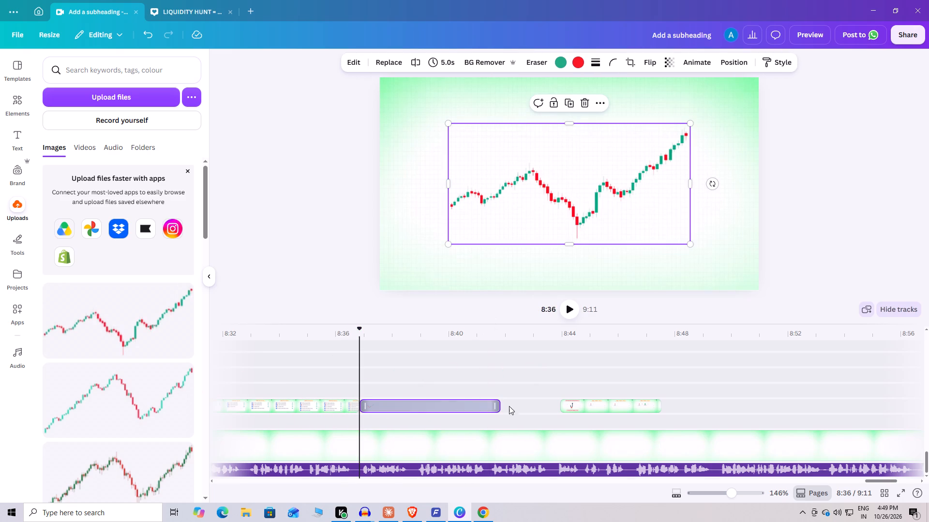
left_click_drag(509, 406, 554, 419)
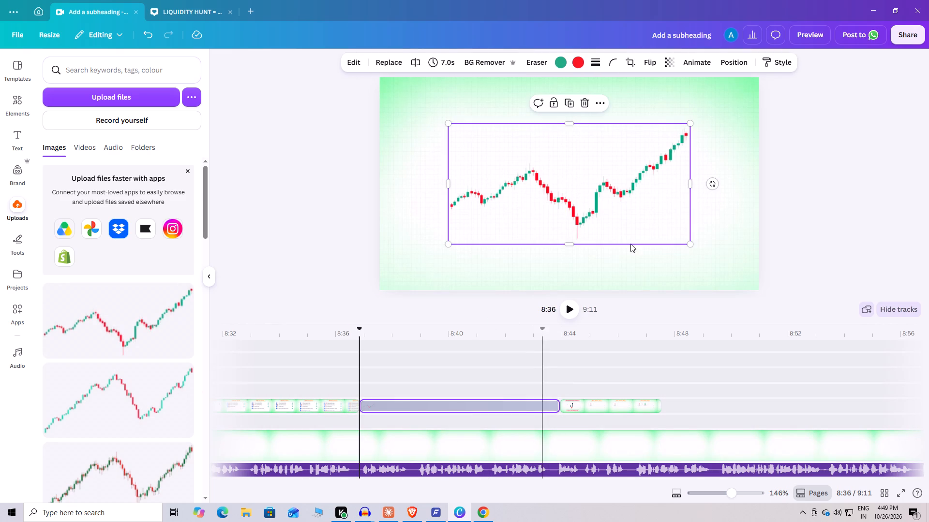
Enlarge the candlestick chart to about 1,665 × 832 and centre it on the page.
left_click_drag(691, 245, 750, 341)
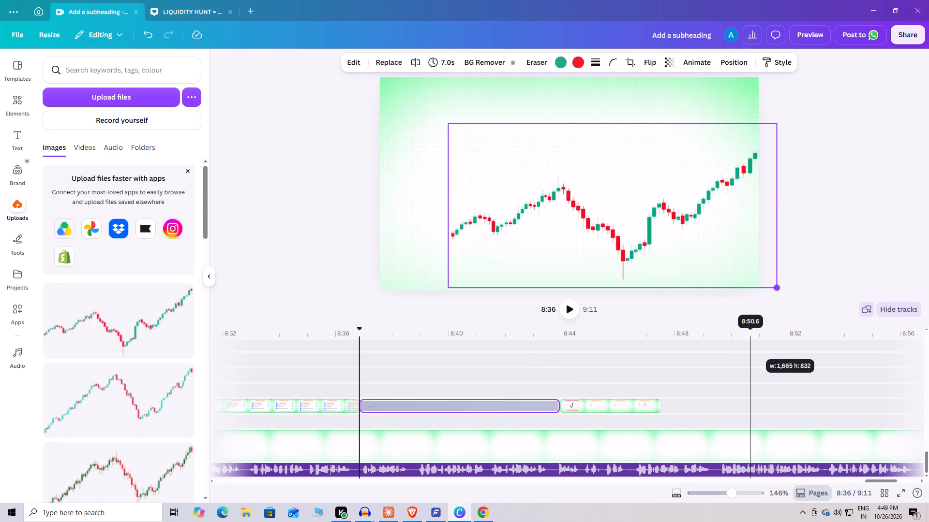
left_click_drag(666, 244, 612, 223)
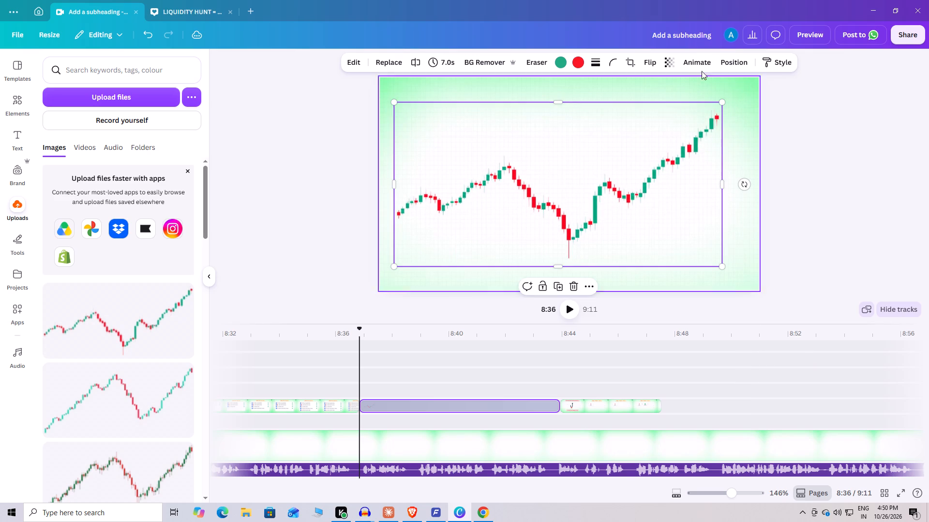
Apply a Wipe animation to the candlestick chart on both enter and exit, with a custom enter duration of 5.1 s.
left_click(704, 58)
scroll(121, 358, "down", 5)
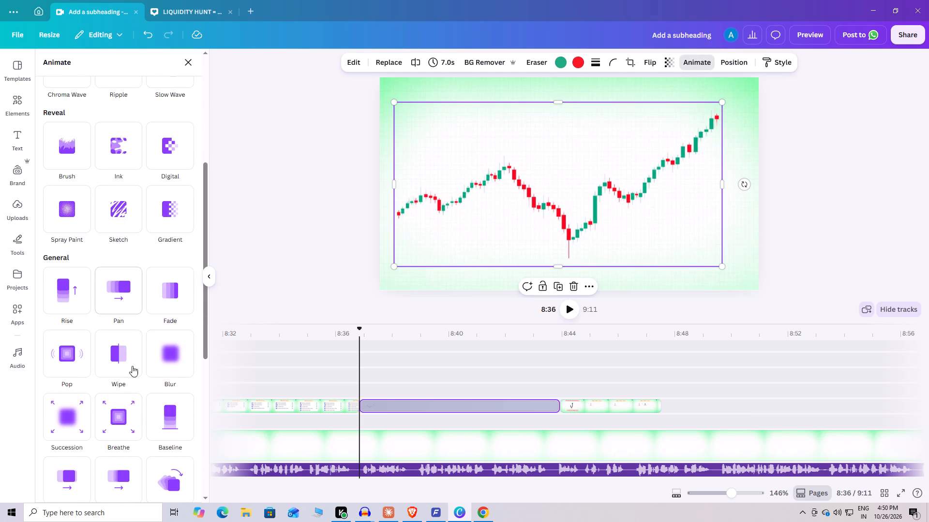
left_click(131, 353)
left_click(172, 404)
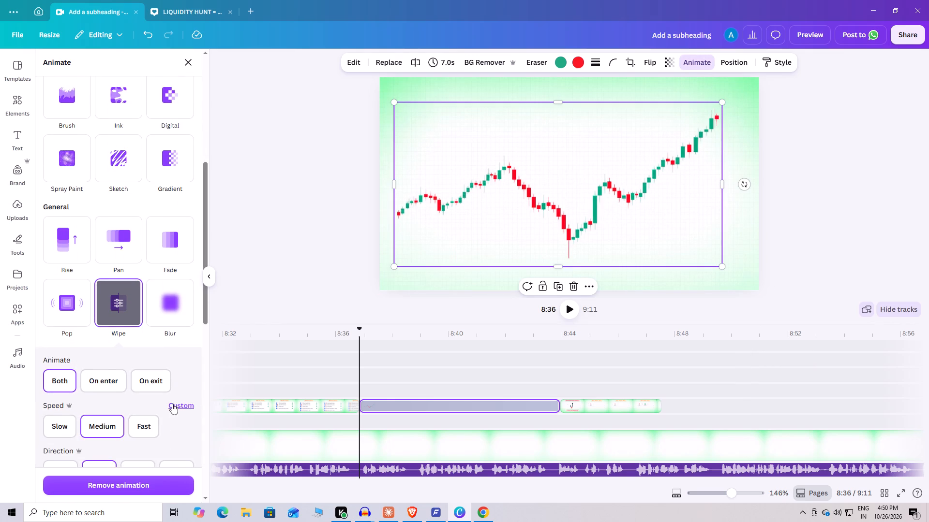
left_click_drag(85, 427, 108, 428)
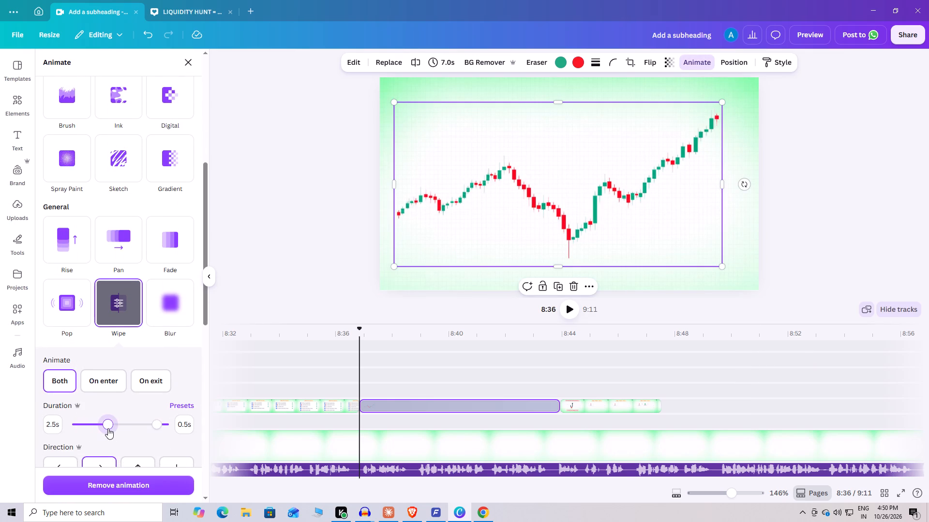
left_click_drag(107, 428, 121, 427)
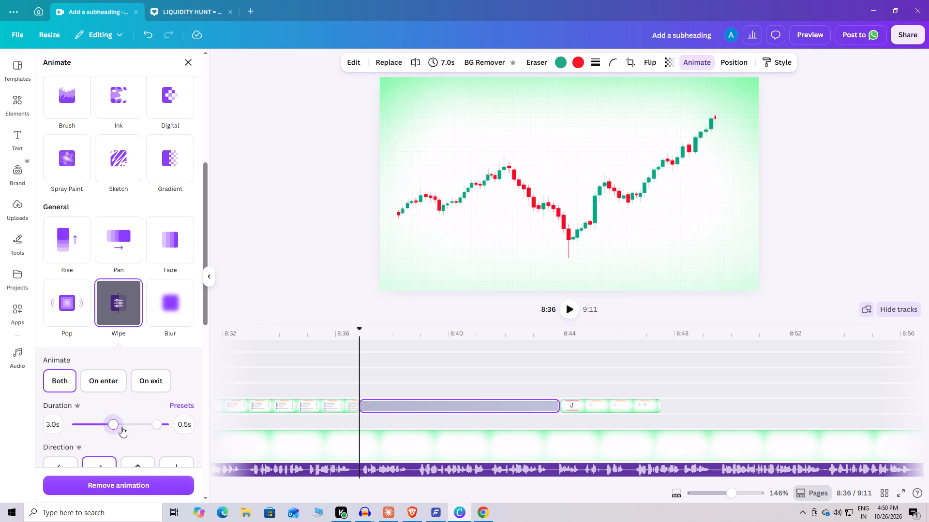
left_click_drag(121, 427, 138, 427)
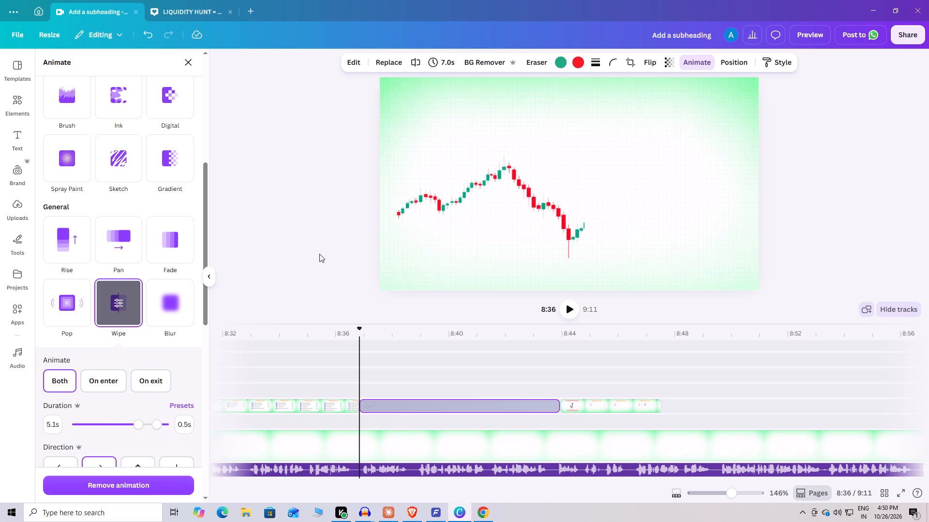
left_click(339, 365)
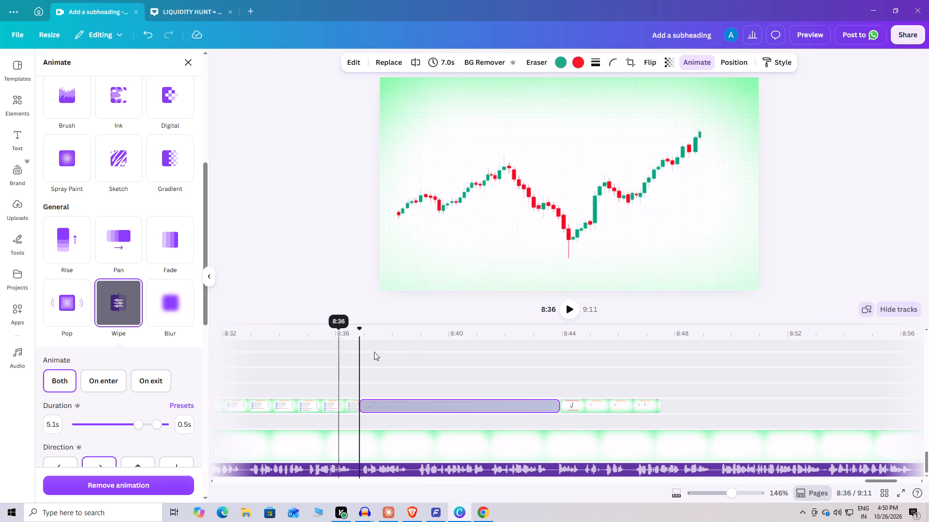
Trim the "What You Learned" clip's end to 50.7 s, stretch the candlestick chart to span the gap before "Map → Check → Entry", and replay.
left_click(566, 314)
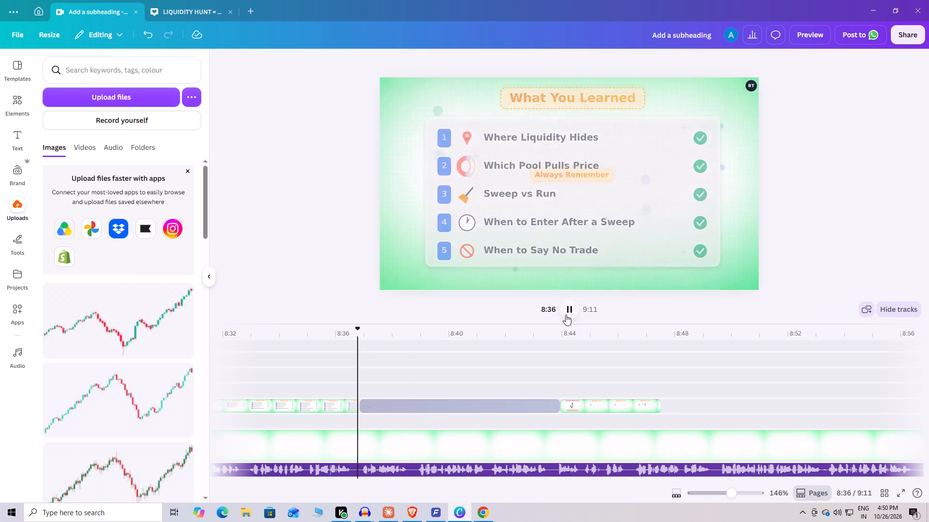
left_click(358, 410)
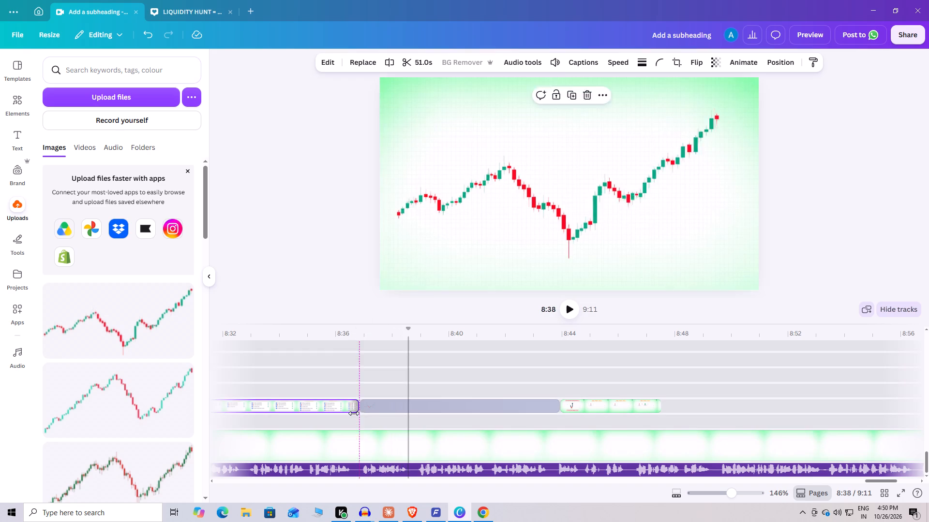
left_click_drag(400, 406, 395, 407)
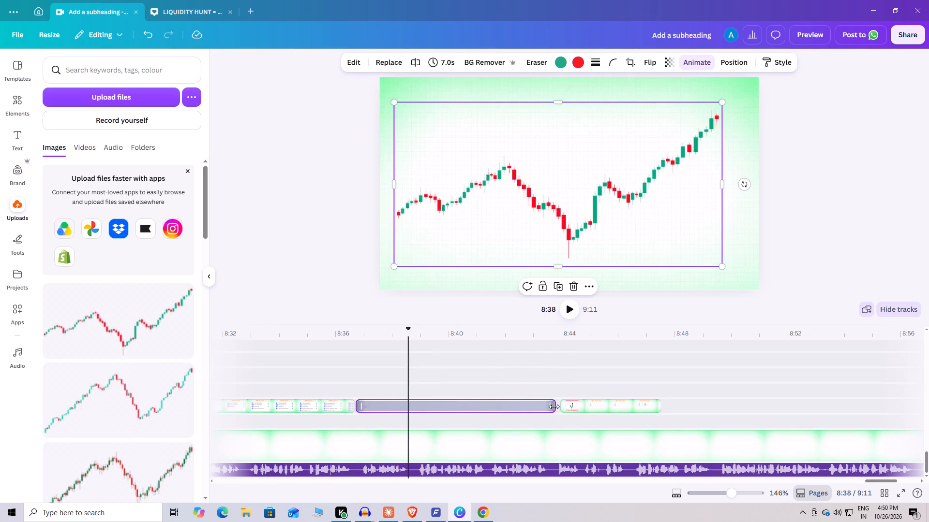
left_click_drag(554, 406, 560, 413)
left_click(346, 377)
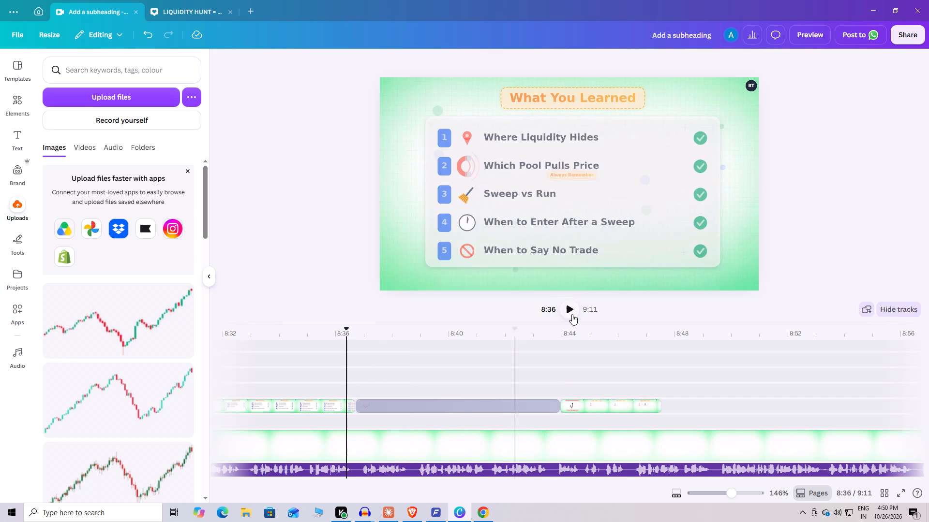
left_click(569, 307)
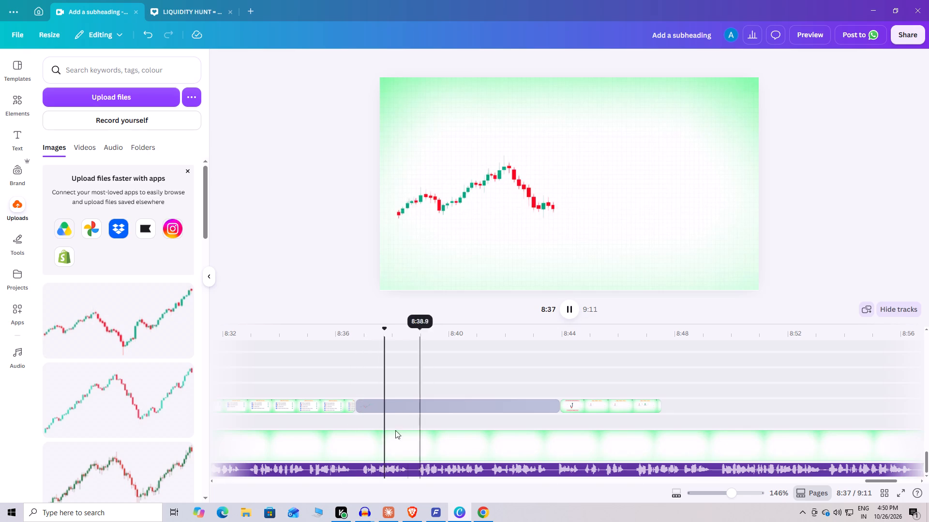
left_click(354, 406)
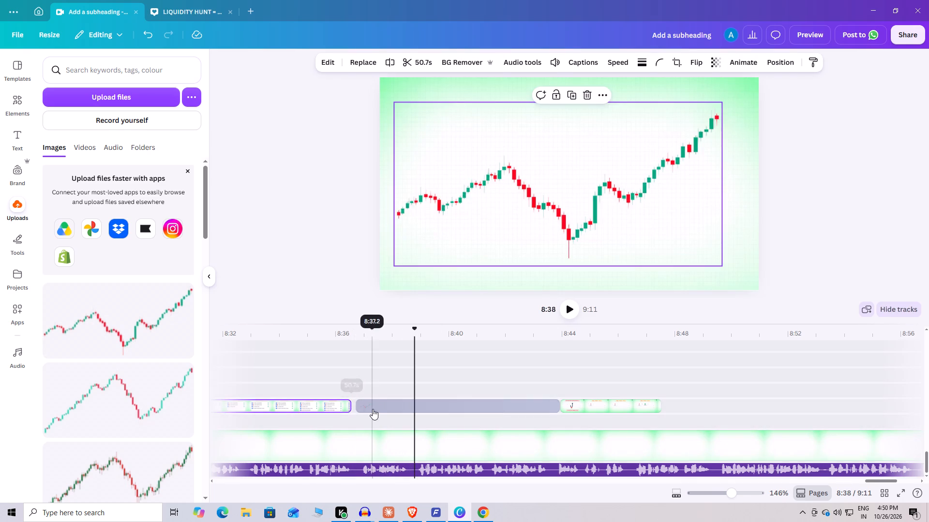
left_click_drag(373, 409, 367, 410)
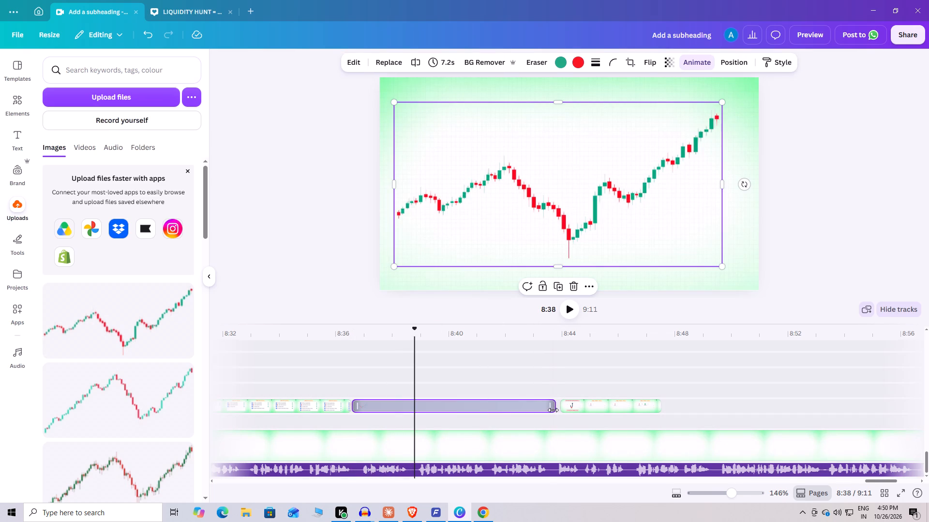
left_click(553, 410)
left_click(314, 377)
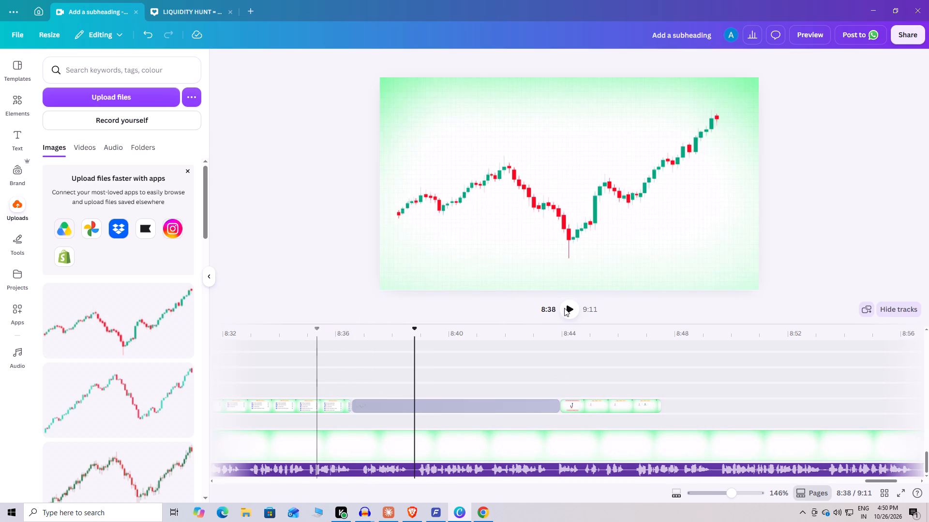
left_click(567, 313)
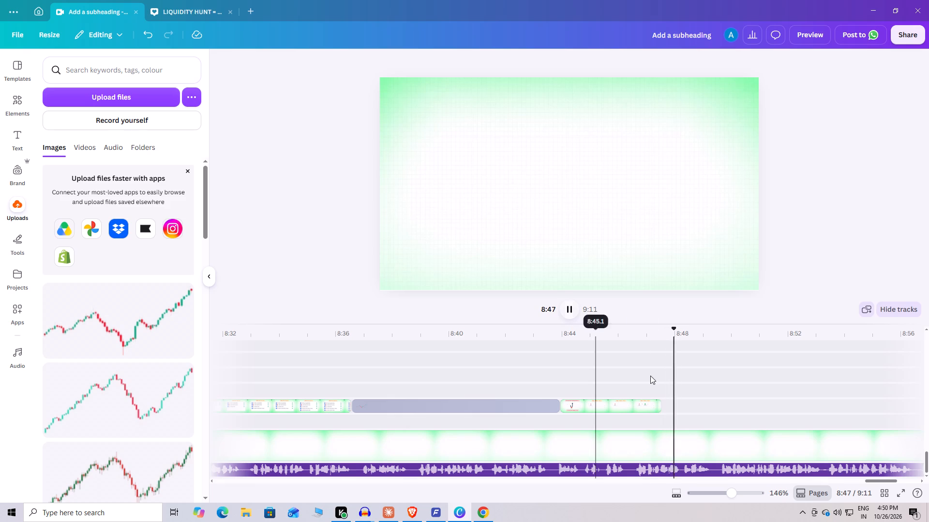
Trim the end of the "Map → Check → Entry" clip to 3.4 s and replay its ending from about 8:46.
left_click(659, 409)
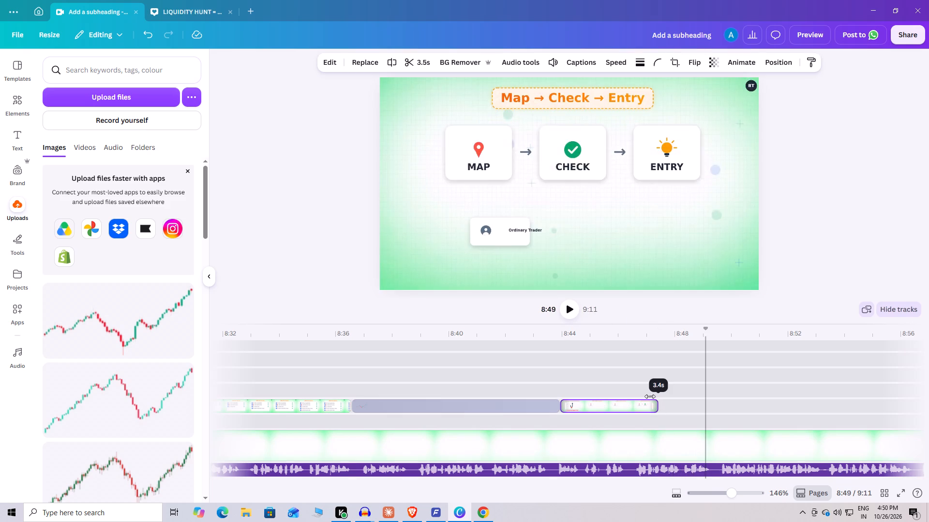
left_click(640, 383)
left_click(570, 308)
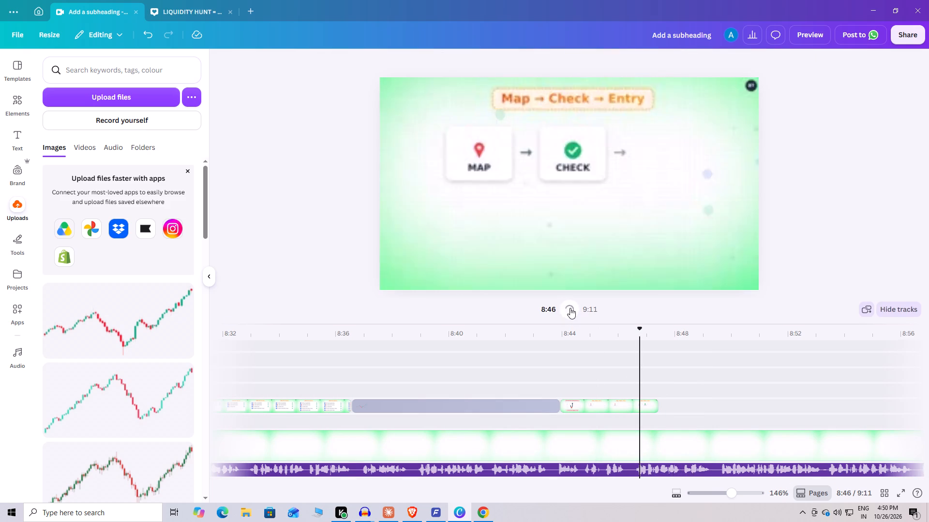
left_click(615, 408)
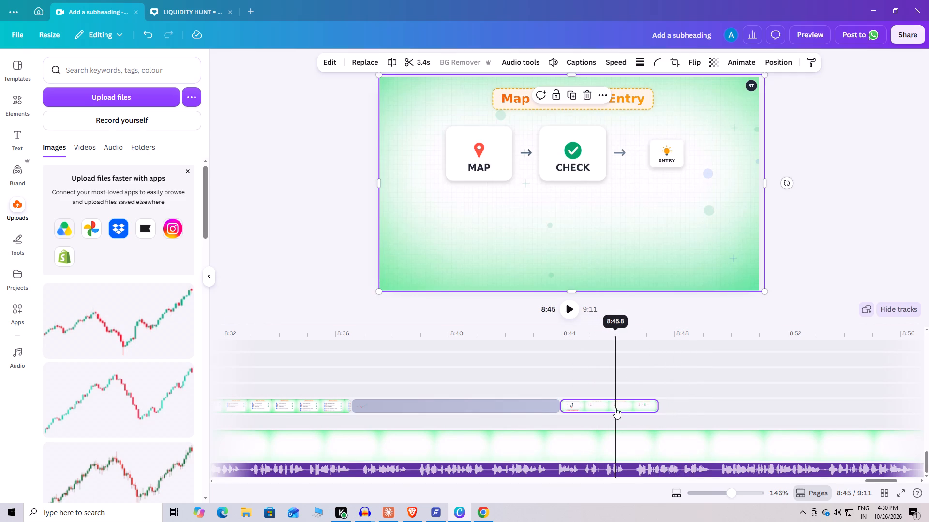
left_click(570, 303)
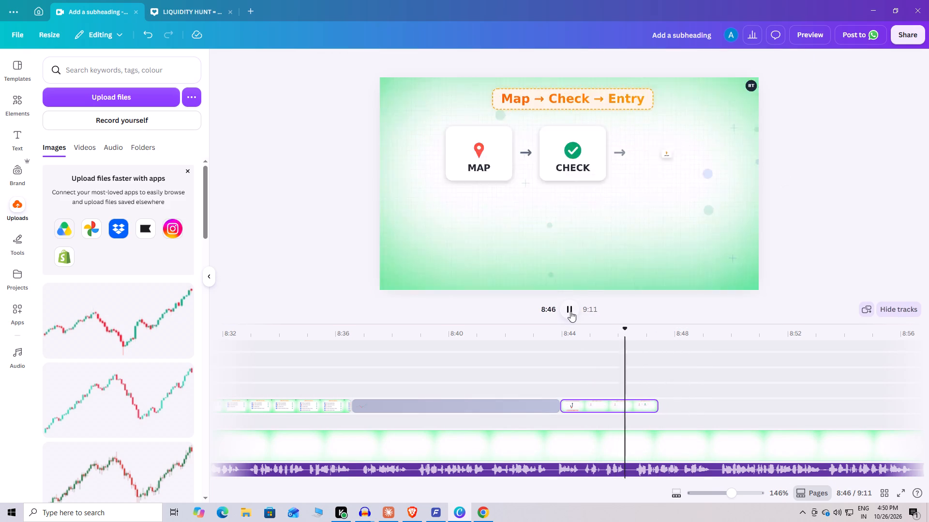
left_click(570, 311)
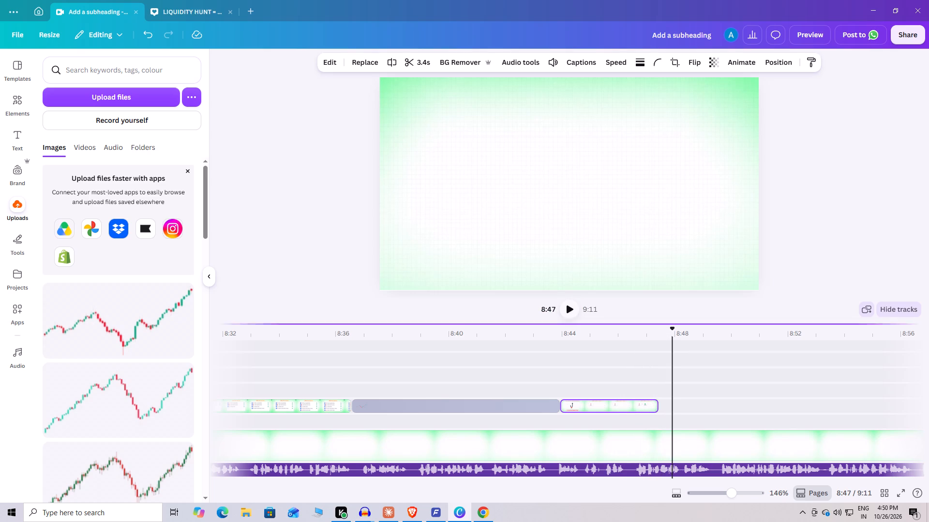
From 8:47.4, at the end of the "Map → Check → Entry" clip, search the elements for "MAN WITH COMUTER" and show all graphics.
left_click(660, 363)
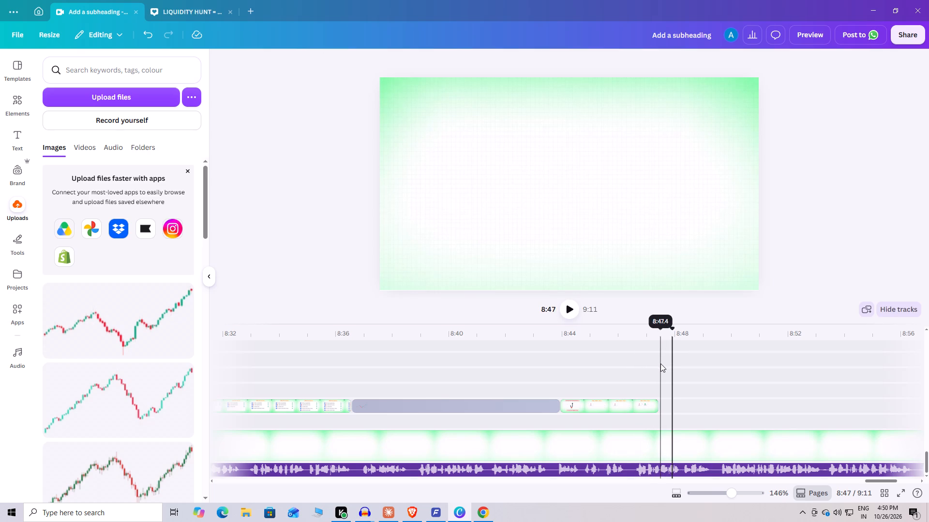
left_click(14, 105)
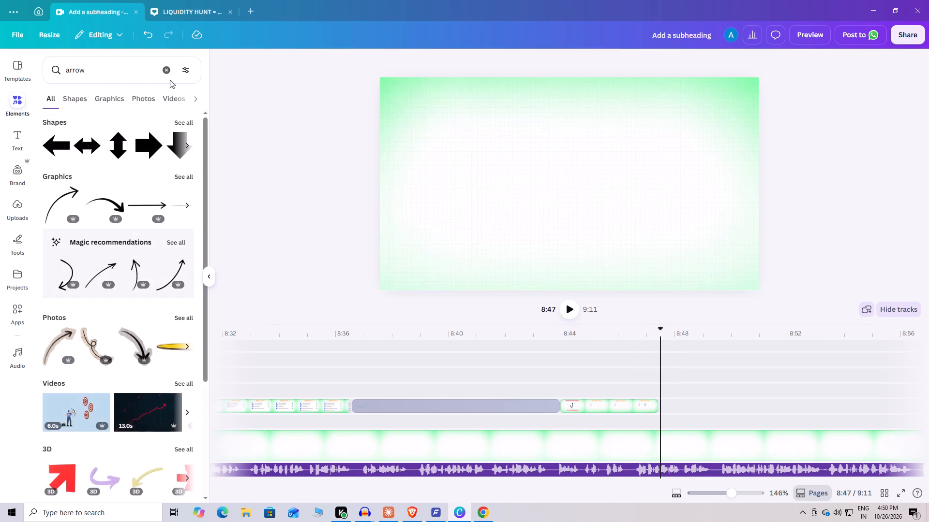
left_click(165, 72)
left_click(162, 66)
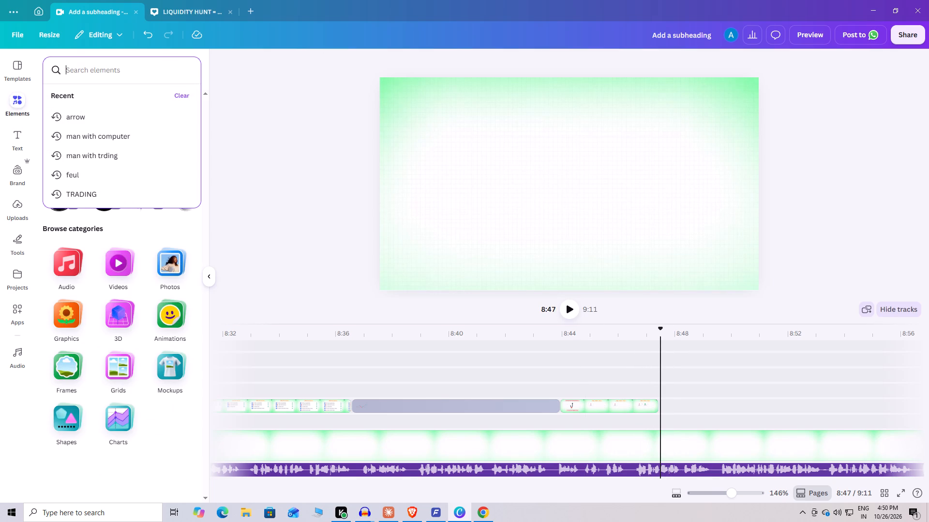
type("MN")
key("BackSpace")
key("BackSpace")
key("BackSpace")
type("MAN WITH COM")
type("UTER")
key("Return")
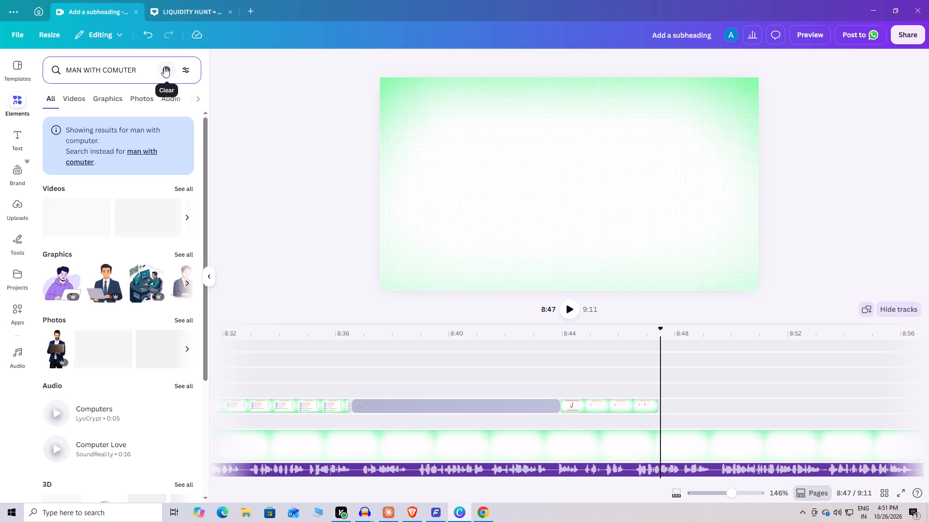
left_click(180, 256)
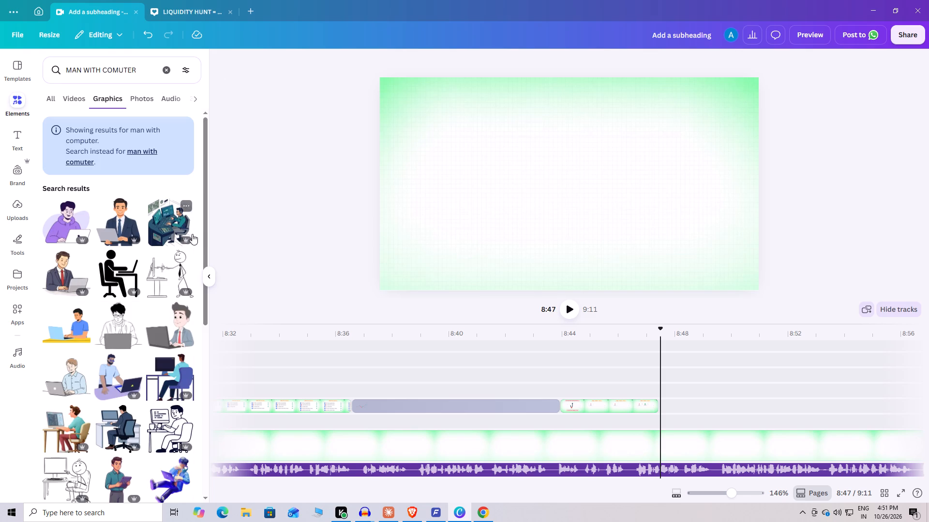
Browse the man-with-computer graphics for an illustration that suits the gap after the "Map → Check → Entry" clip.
scroll(160, 393, "down", 2)
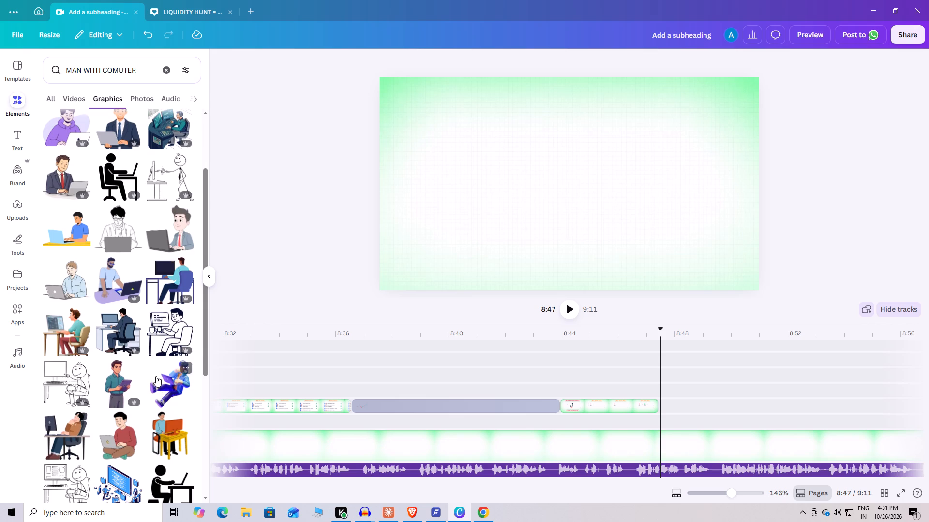
scroll(155, 376, "down", 6)
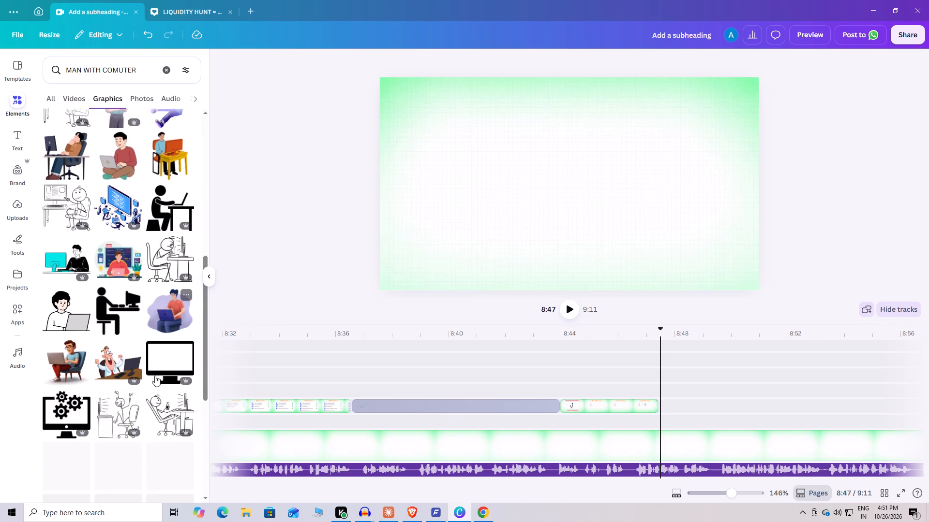
scroll(134, 322, "down", 3)
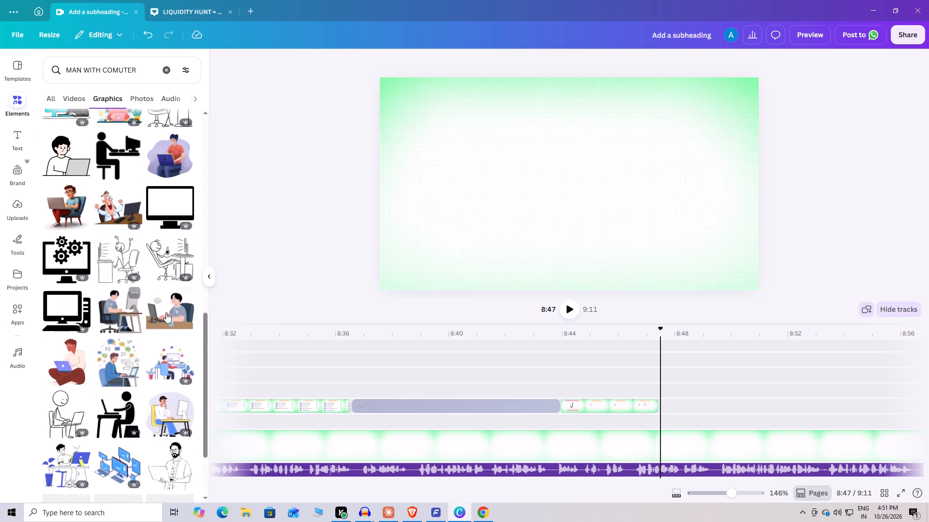
scroll(185, 345, "down", 1)
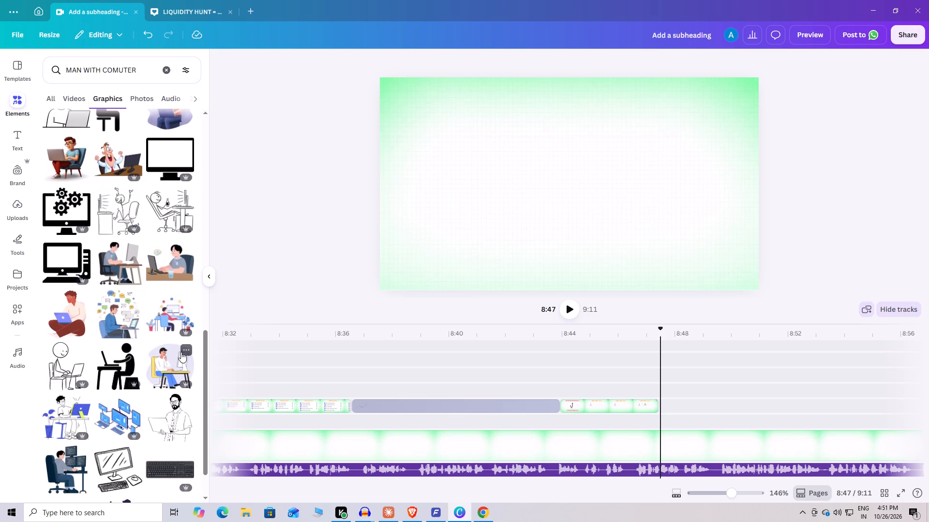
scroll(184, 441, "down", 1)
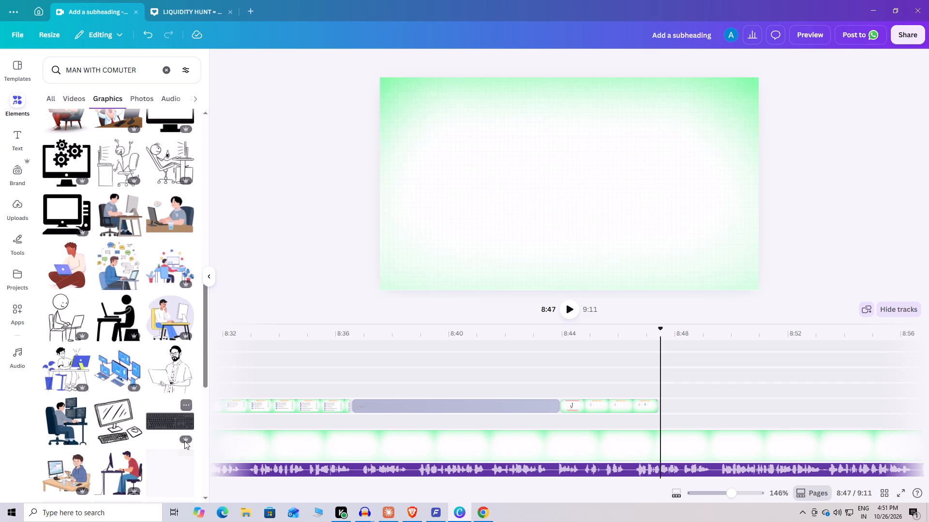
scroll(134, 343, "down", 6)
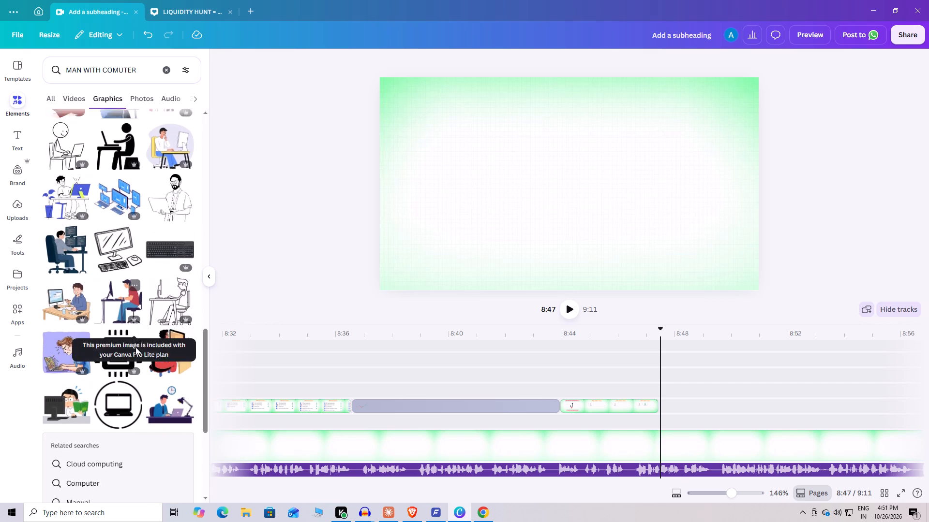
scroll(135, 347, "down", 3)
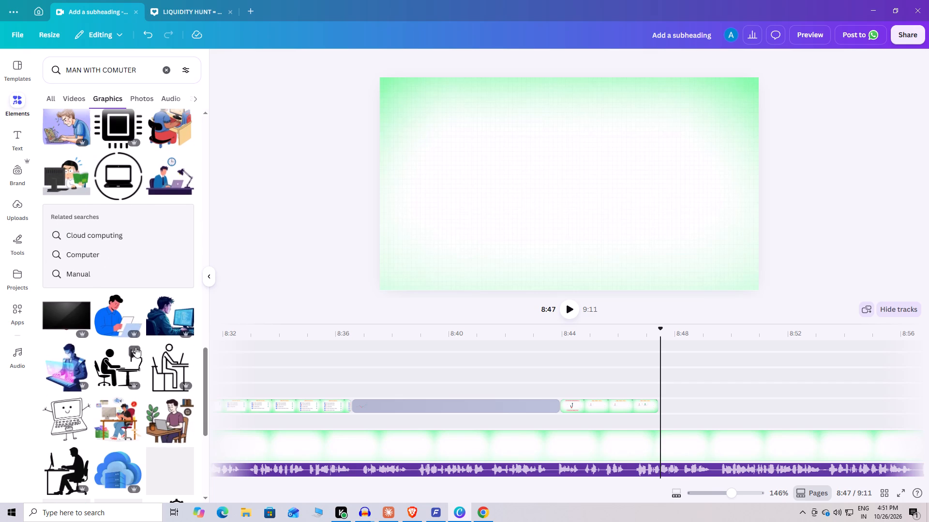
scroll(135, 347, "down", 2)
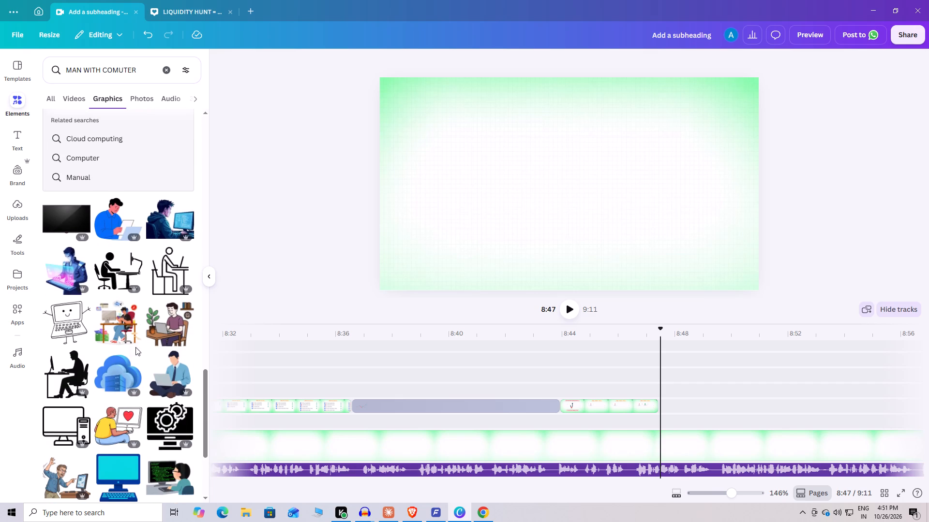
scroll(135, 349, "down", 1)
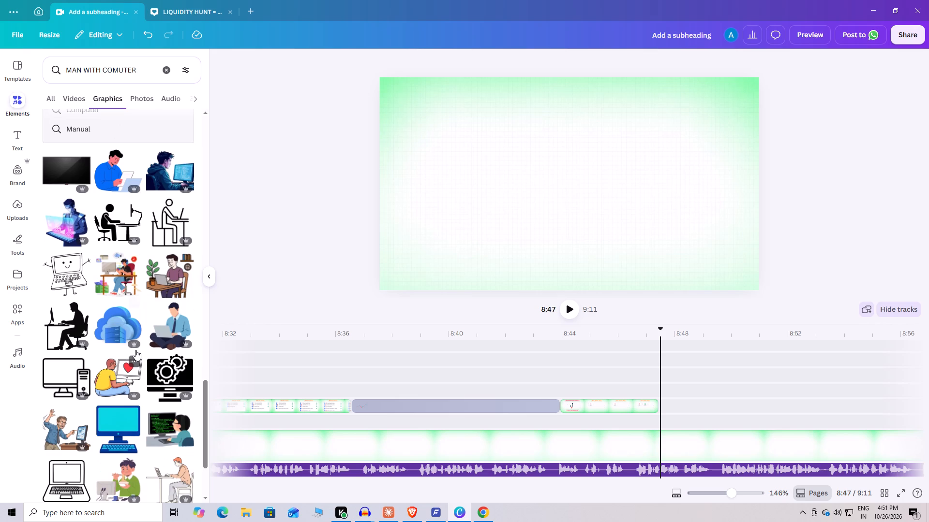
scroll(99, 343, "down", 2)
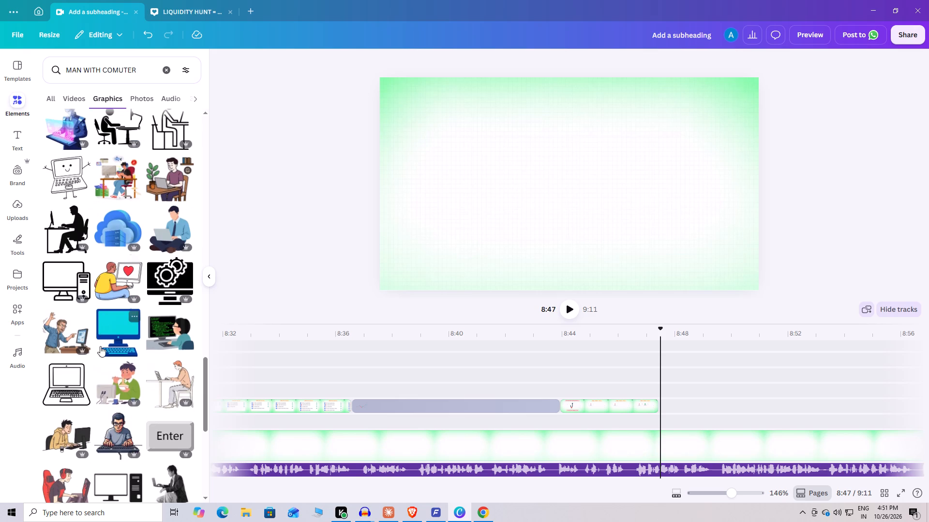
scroll(159, 356, "down", 3)
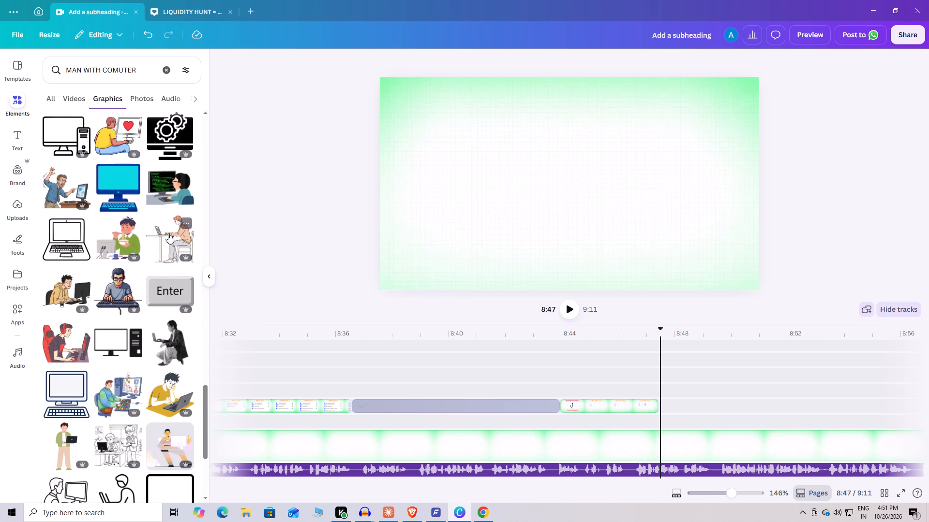
scroll(168, 242, "down", 5)
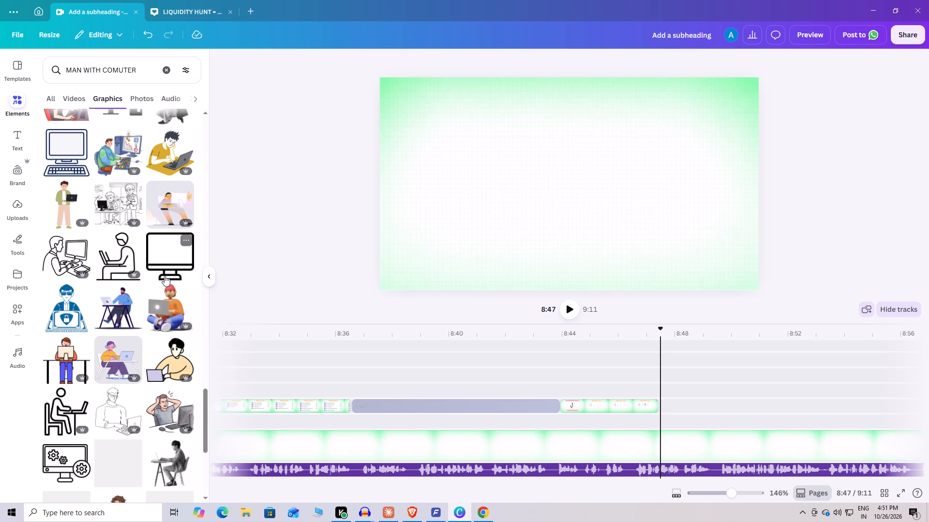
scroll(165, 275, "down", 3)
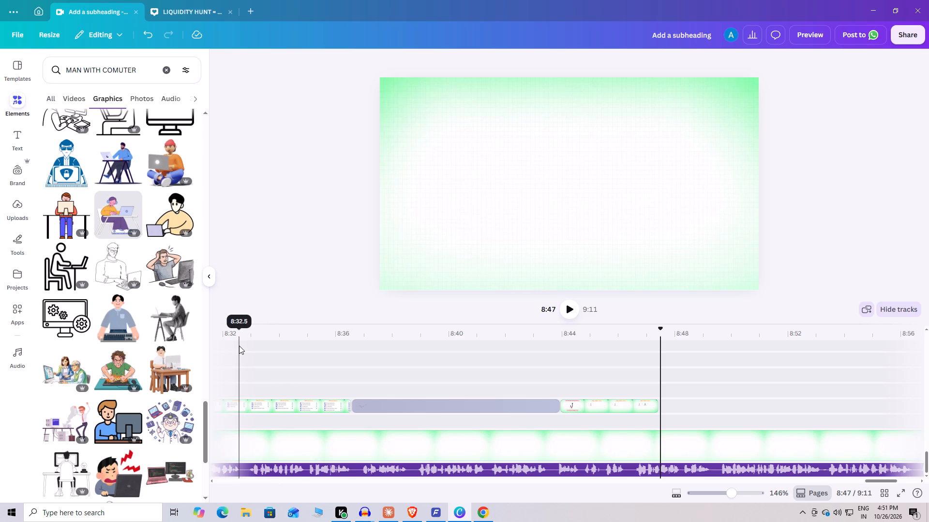
scroll(140, 317, "down", 2)
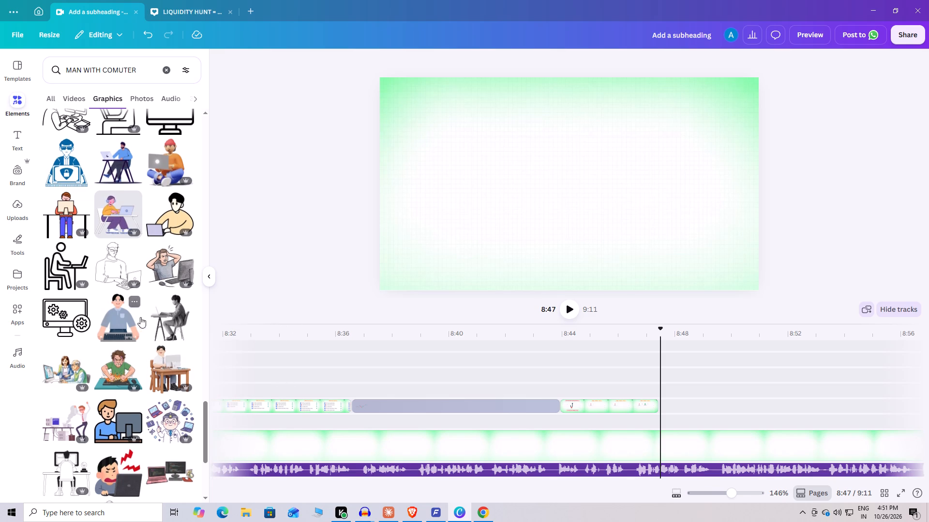
scroll(149, 331, "down", 3)
scroll(165, 293, "down", 1)
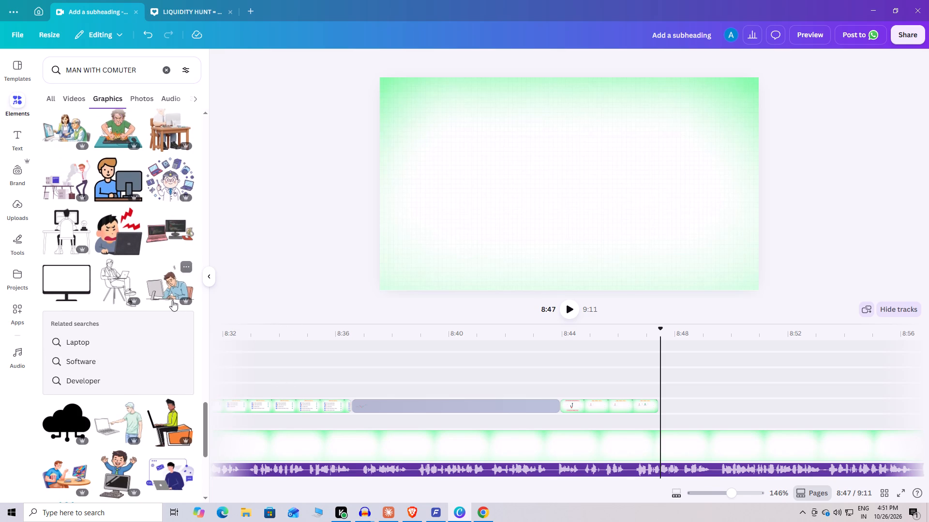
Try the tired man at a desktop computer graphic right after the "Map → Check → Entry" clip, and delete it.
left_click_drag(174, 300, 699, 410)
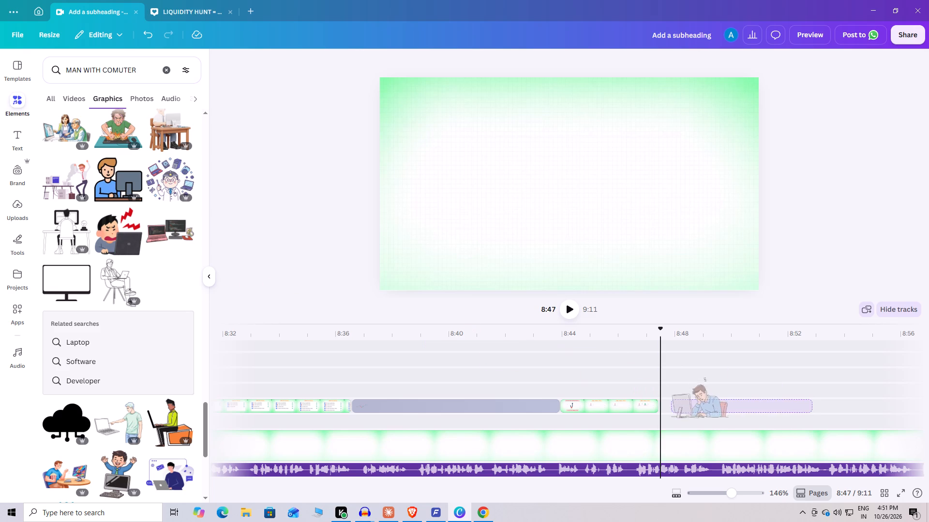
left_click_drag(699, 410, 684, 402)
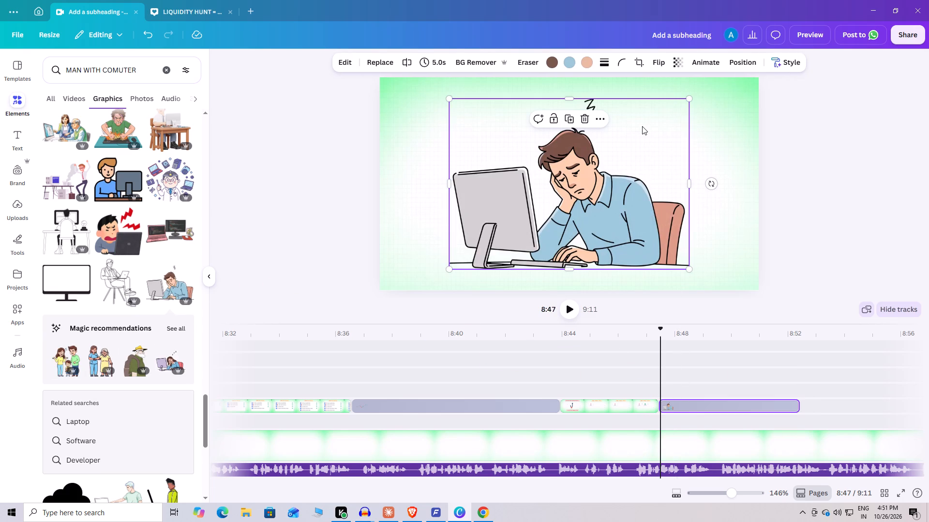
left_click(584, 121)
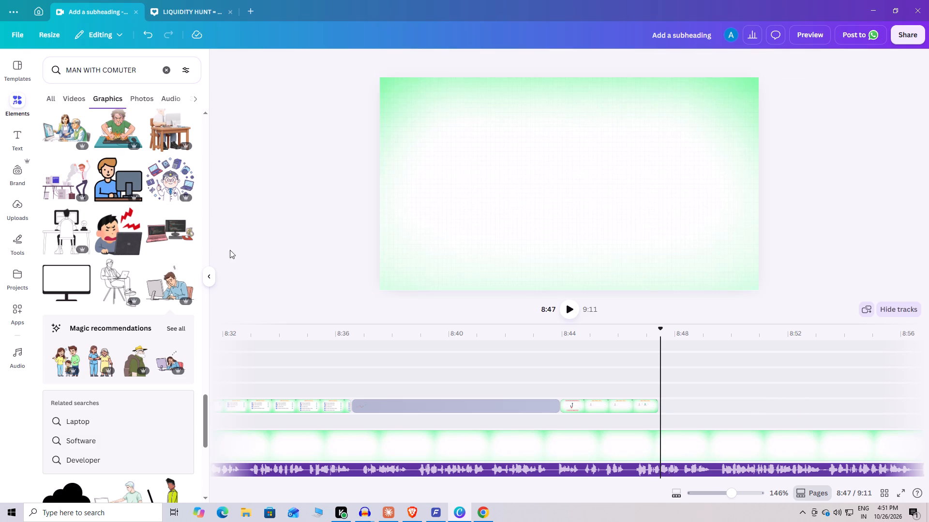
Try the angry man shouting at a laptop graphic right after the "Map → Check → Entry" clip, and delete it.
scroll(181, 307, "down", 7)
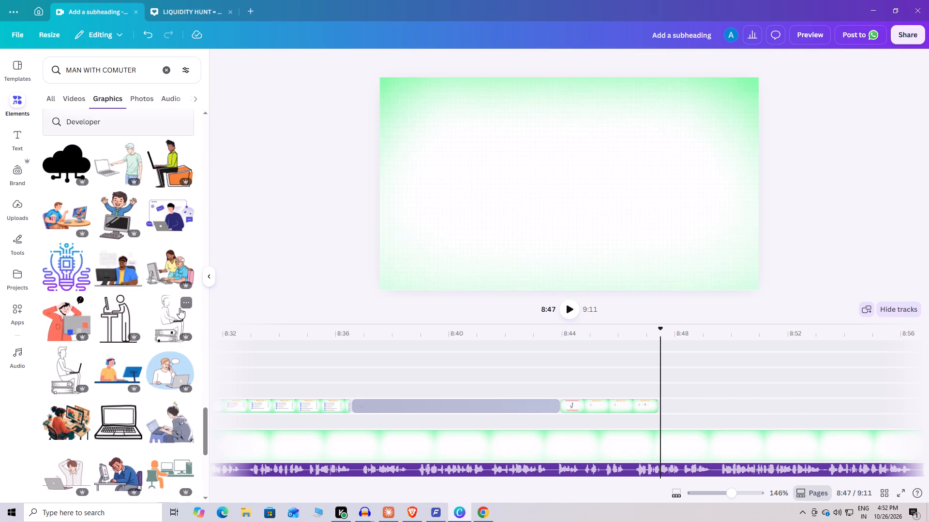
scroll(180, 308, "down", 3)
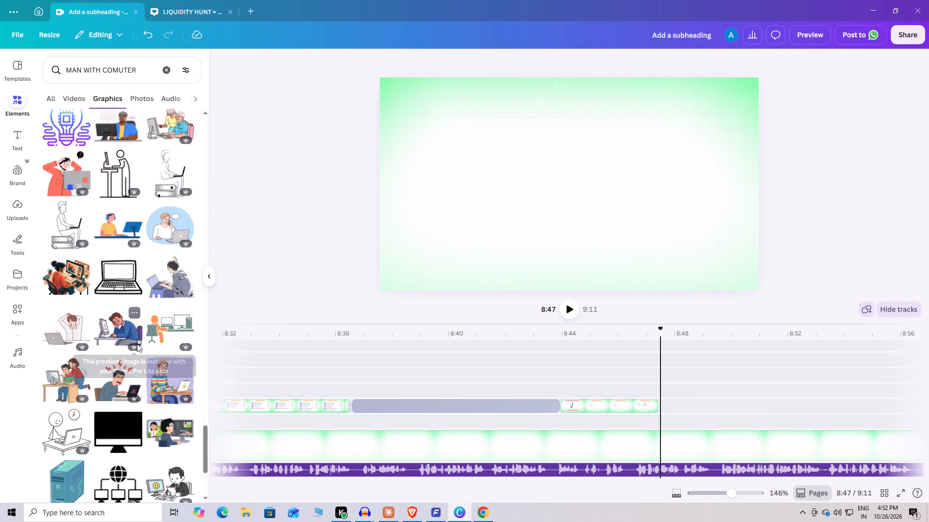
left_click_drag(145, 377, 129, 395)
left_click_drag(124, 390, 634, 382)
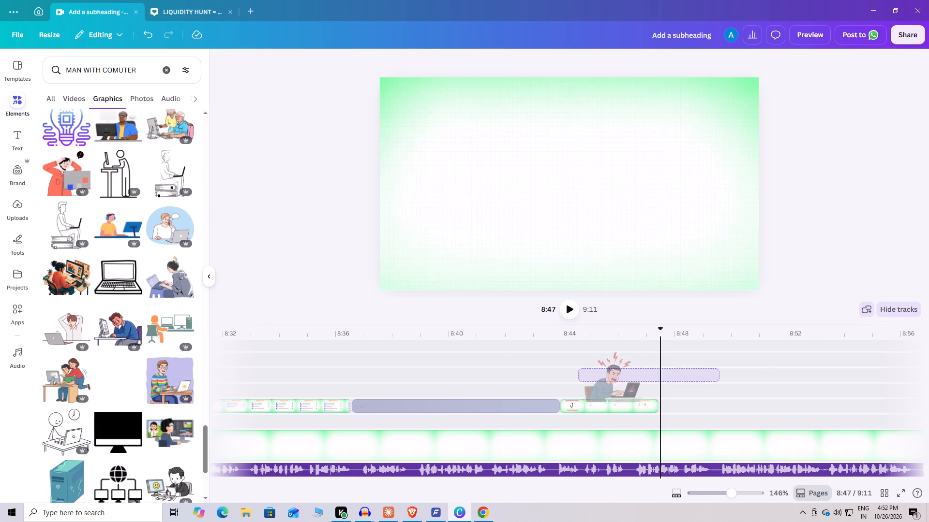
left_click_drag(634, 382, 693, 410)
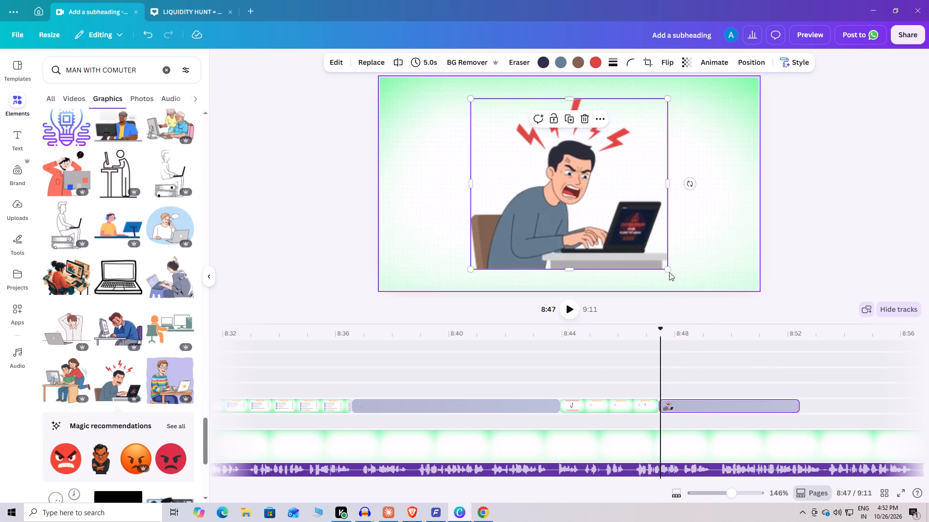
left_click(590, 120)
Browse the man-with-computer graphics again for an illustration that suits the gap after the "Map → Check → Entry" clip.
scroll(176, 371, "down", 2)
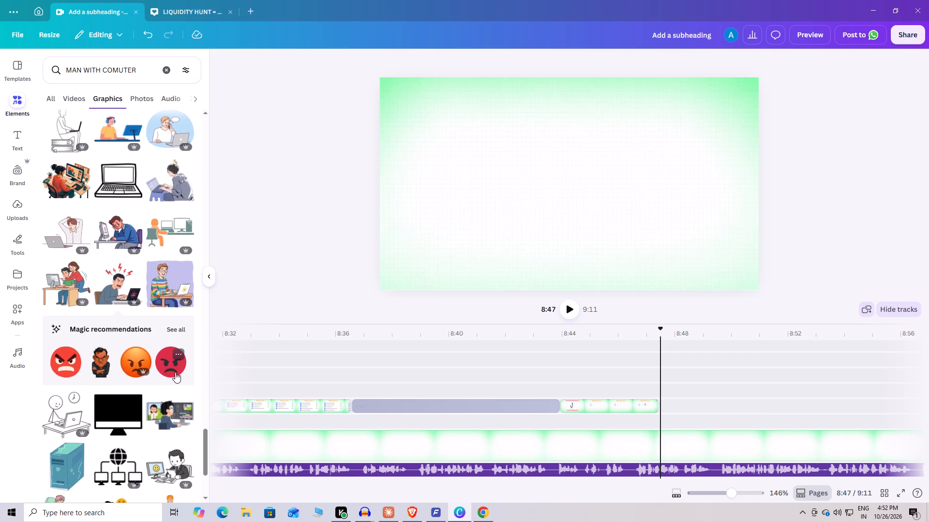
scroll(174, 373, "down", 3)
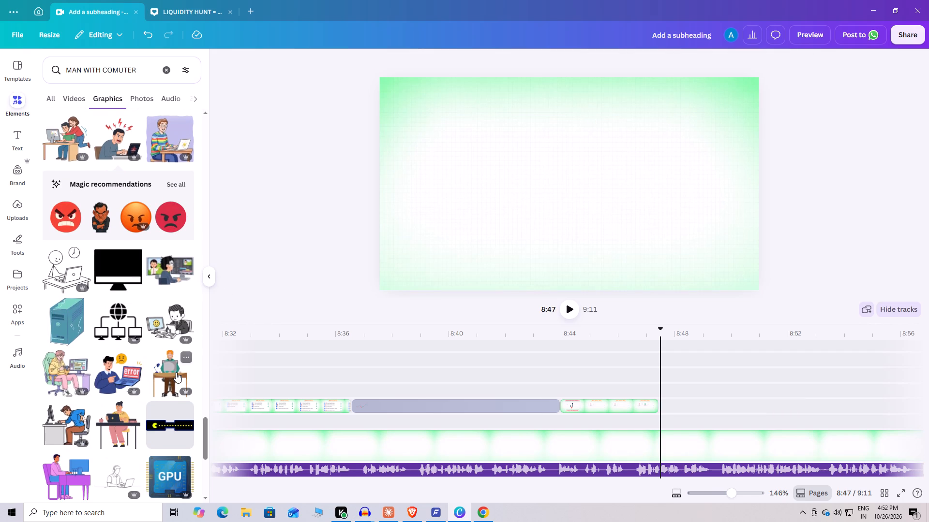
scroll(176, 372, "down", 3)
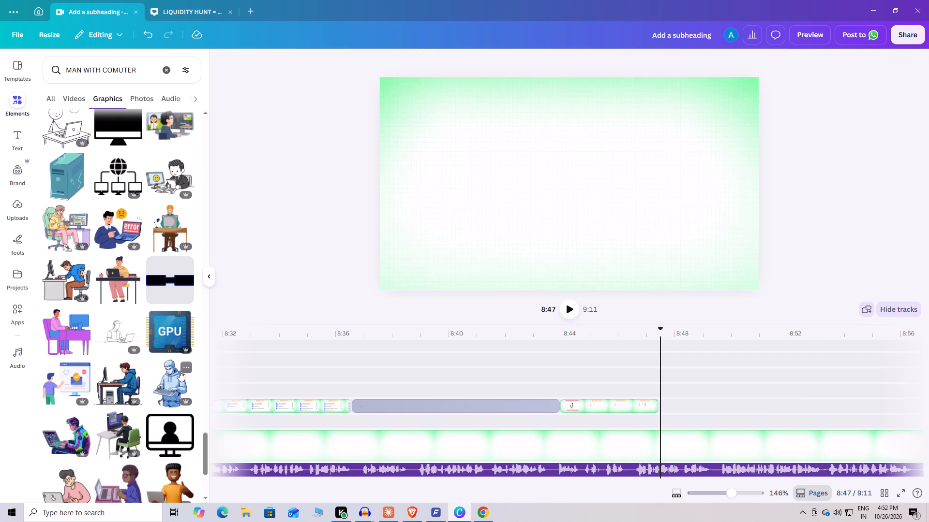
scroll(154, 392, "down", 3)
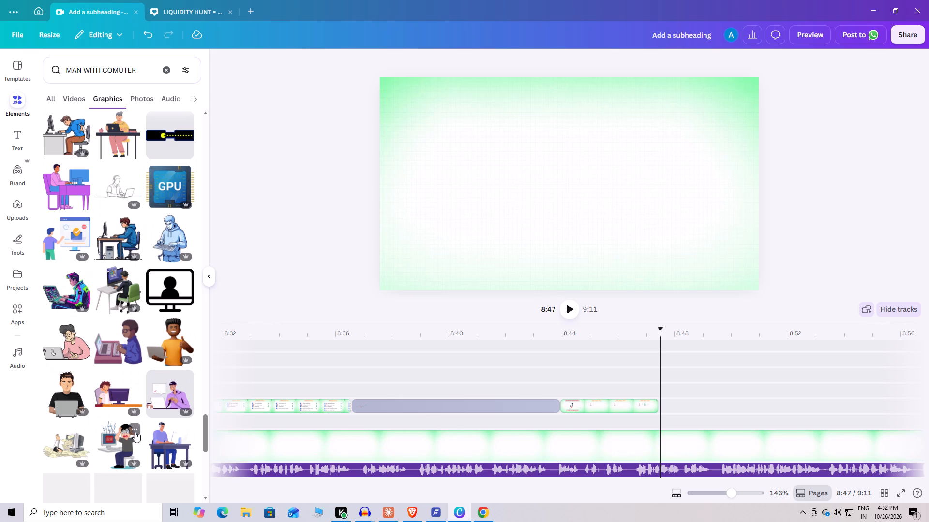
scroll(135, 432, "down", 3)
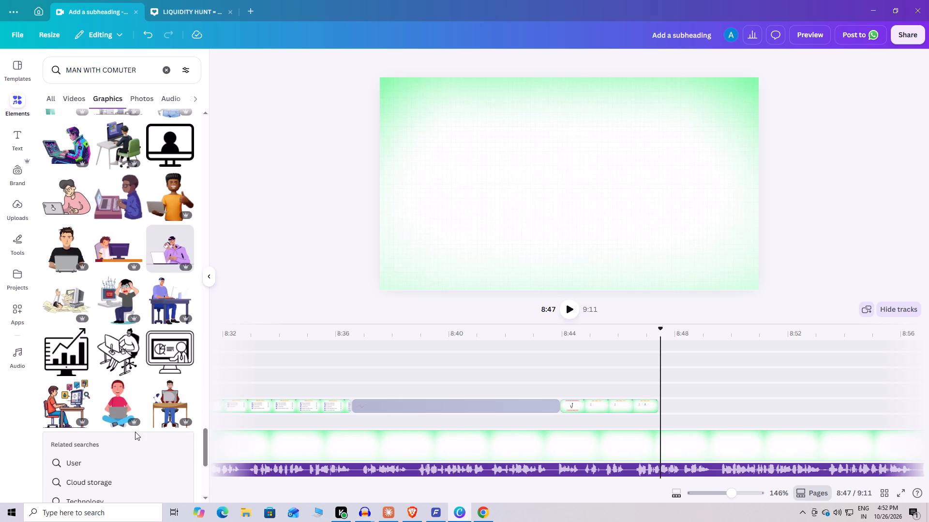
scroll(135, 432, "down", 6)
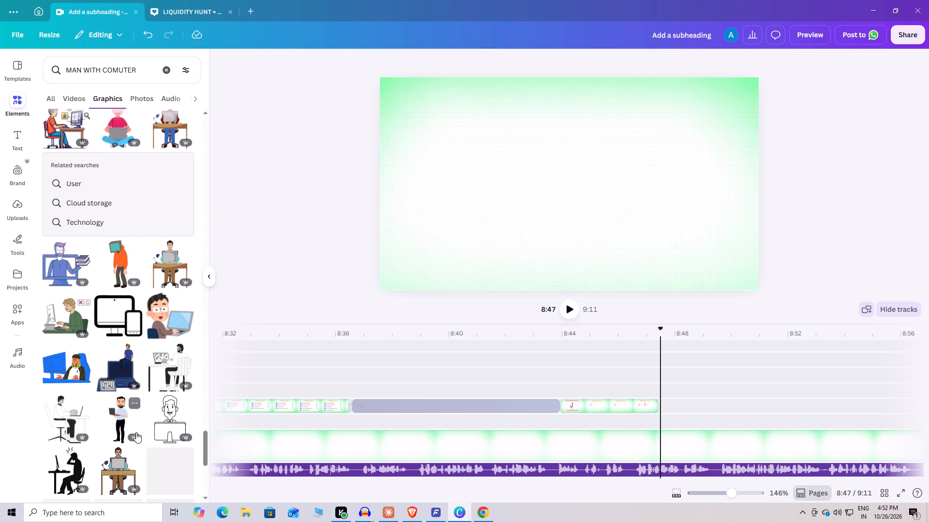
left_click_drag(205, 445, 208, 385)
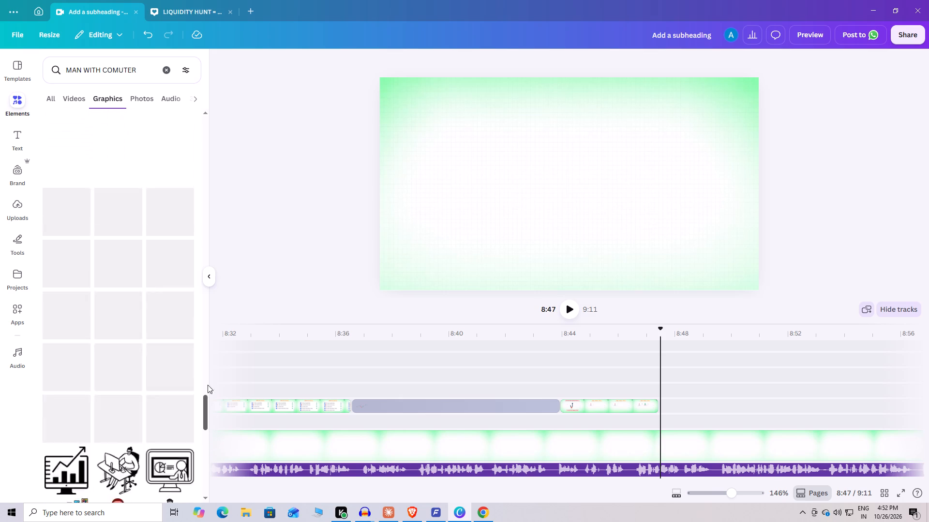
left_click_drag(208, 385, 209, 92)
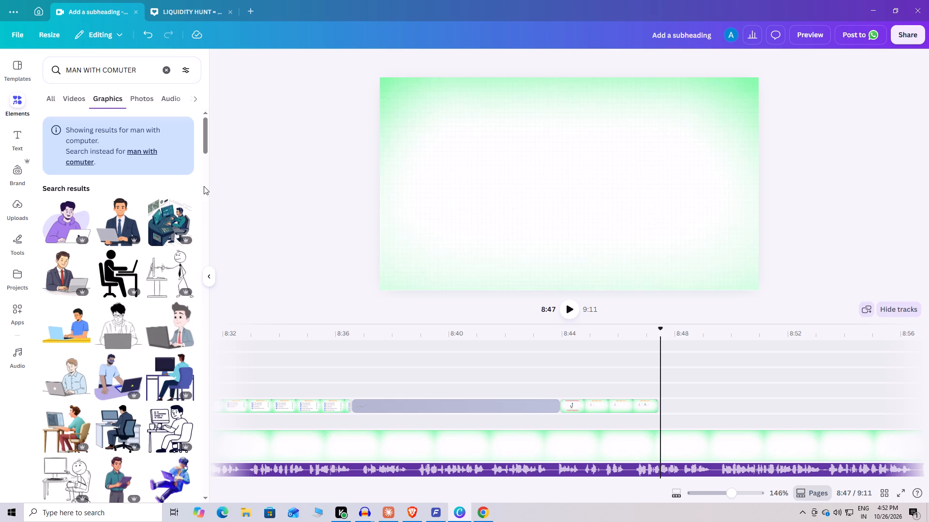
scroll(152, 362, "down", 2)
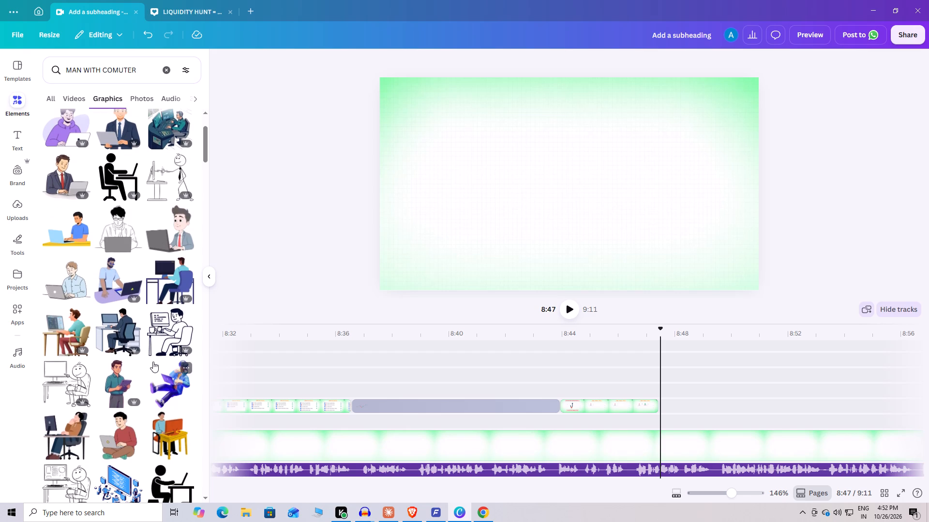
scroll(131, 368, "down", 1)
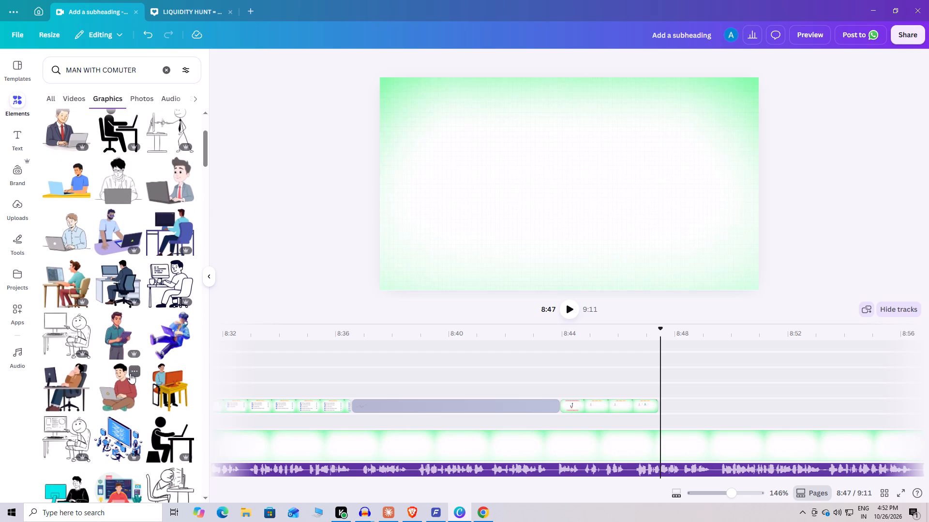
scroll(132, 373, "down", 2)
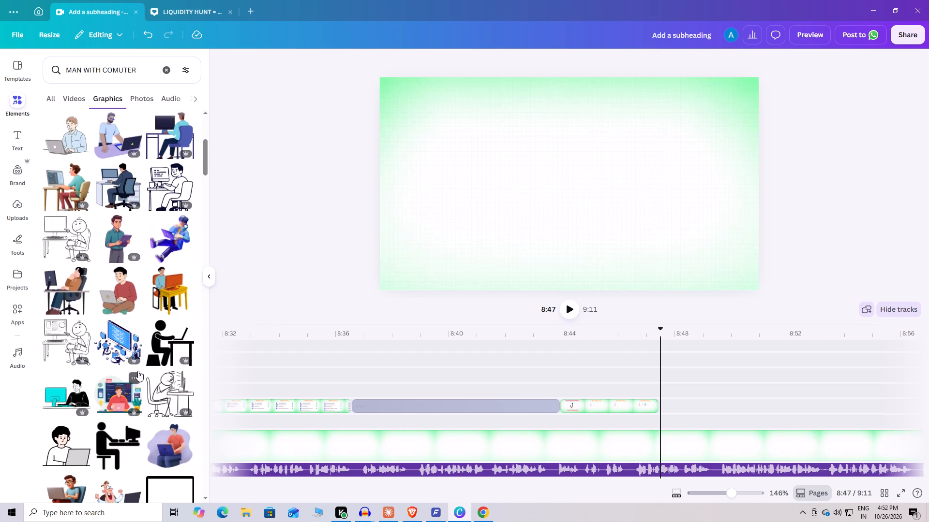
scroll(146, 378, "down", 4)
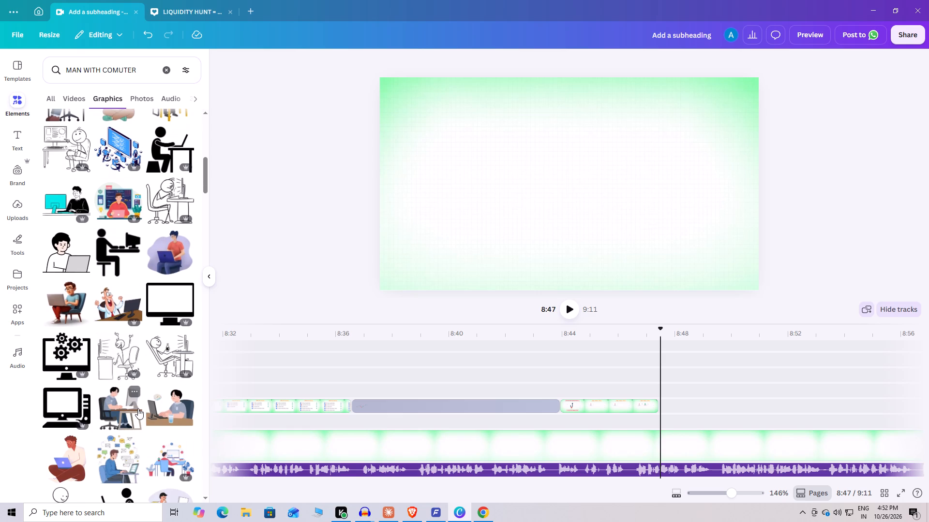
scroll(138, 408, "down", 3)
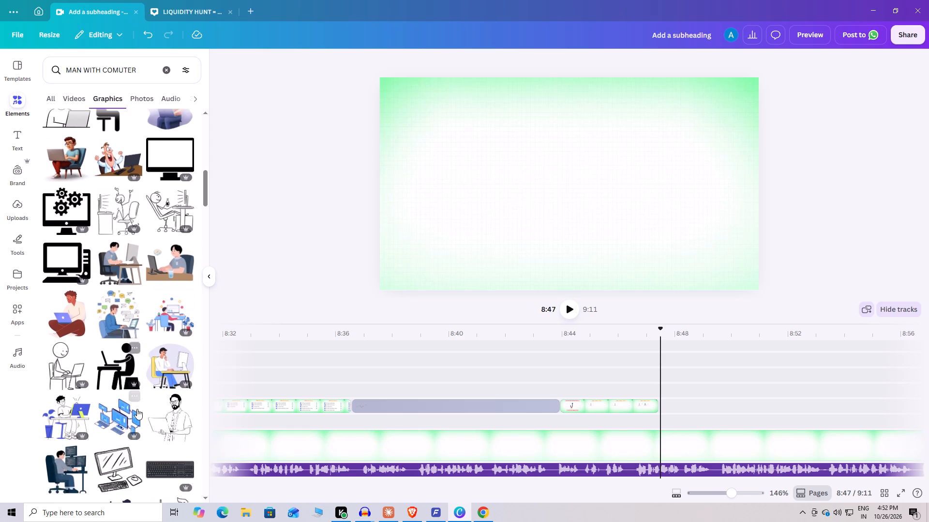
scroll(137, 409, "down", 2)
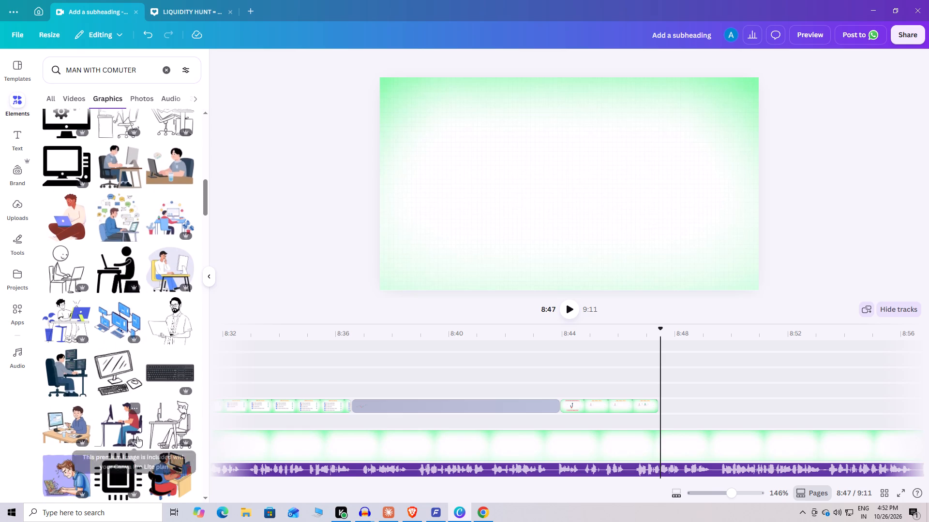
Place the graphic of the red-shirted man at a desktop computer right after the "Map → Check → Entry" clip and flip it horizontally.
left_click_drag(133, 436, 706, 415)
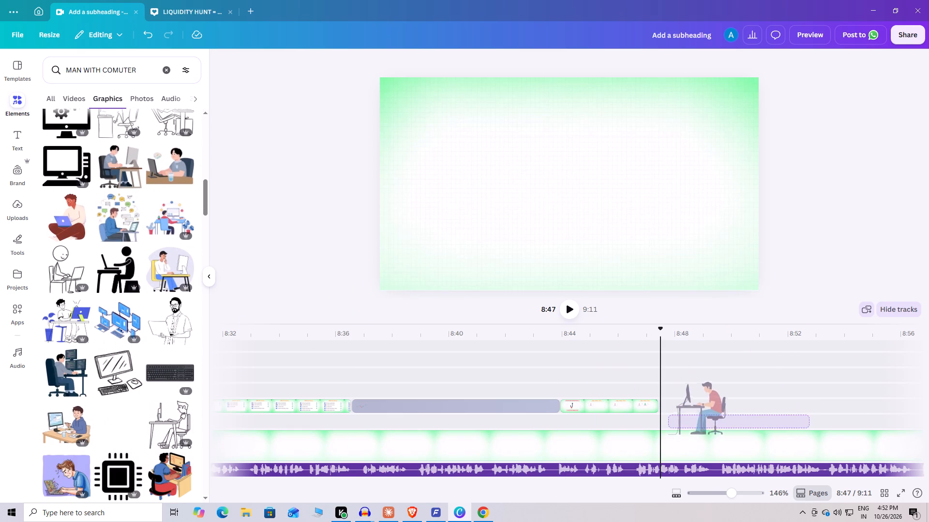
left_click_drag(706, 415, 697, 410)
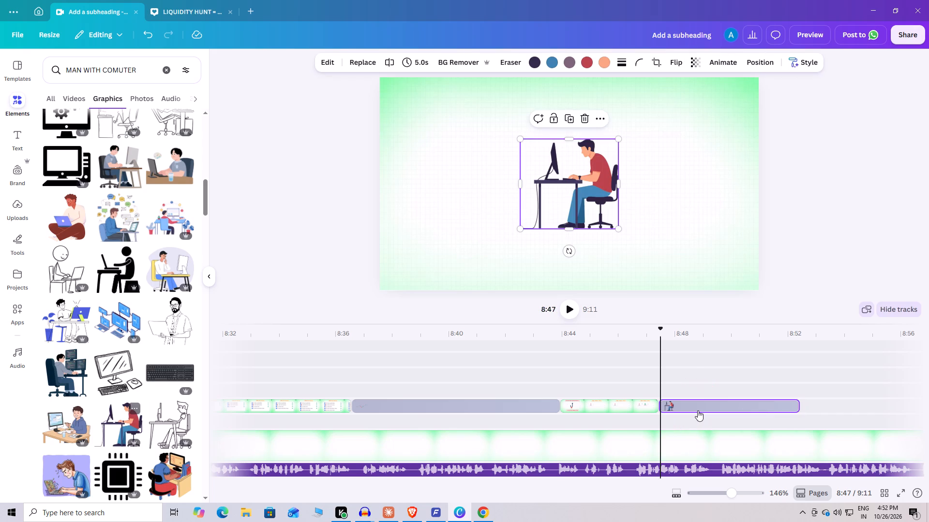
left_click(673, 64)
left_click(673, 87)
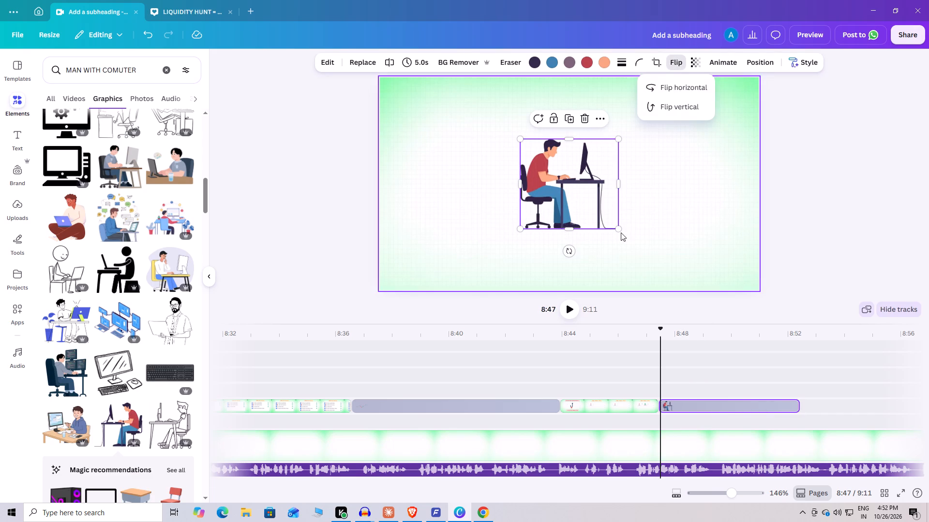
Enlarge the man-at-desk graphic to about half the frame height and position it in the left part of the video frame.
left_click_drag(619, 230, 657, 300)
left_click_drag(597, 242, 528, 237)
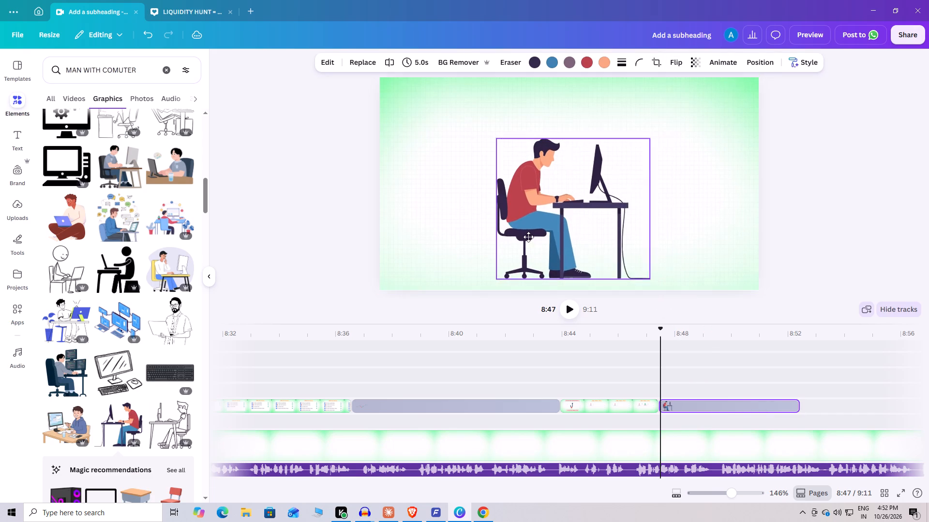
left_click_drag(528, 237, 471, 228)
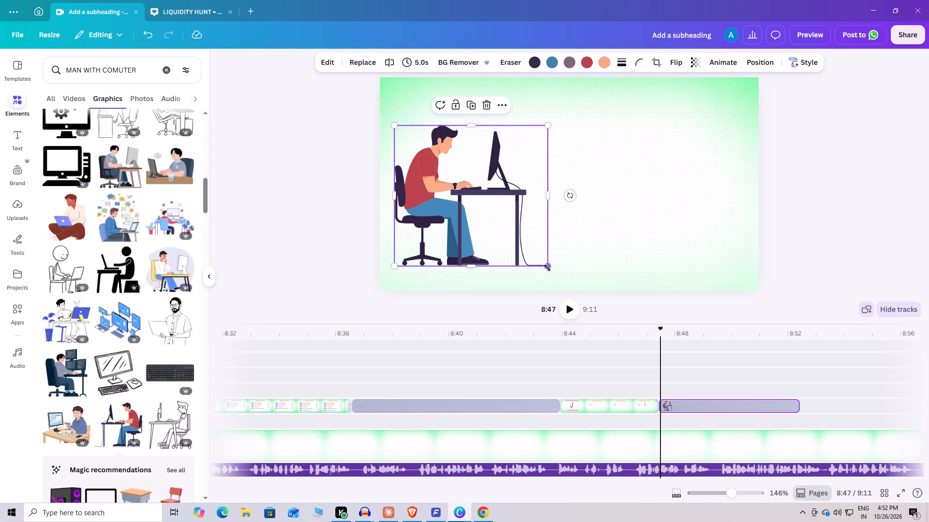
left_click_drag(550, 267, 518, 243)
left_click_drag(479, 208, 482, 225)
left_click(282, 235)
Search the elements for "RICH MAN" and show all graphics.
scroll(137, 312, "down", 4)
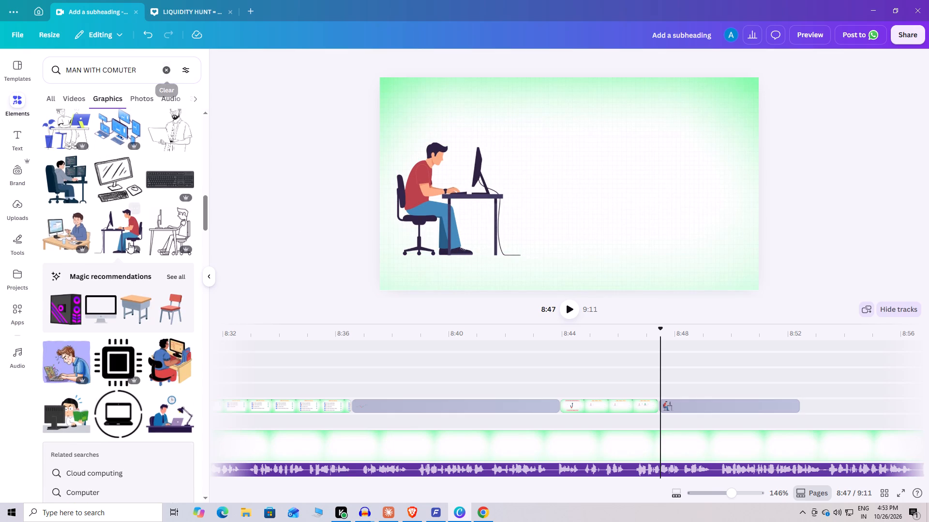
scroll(126, 285, "down", 8)
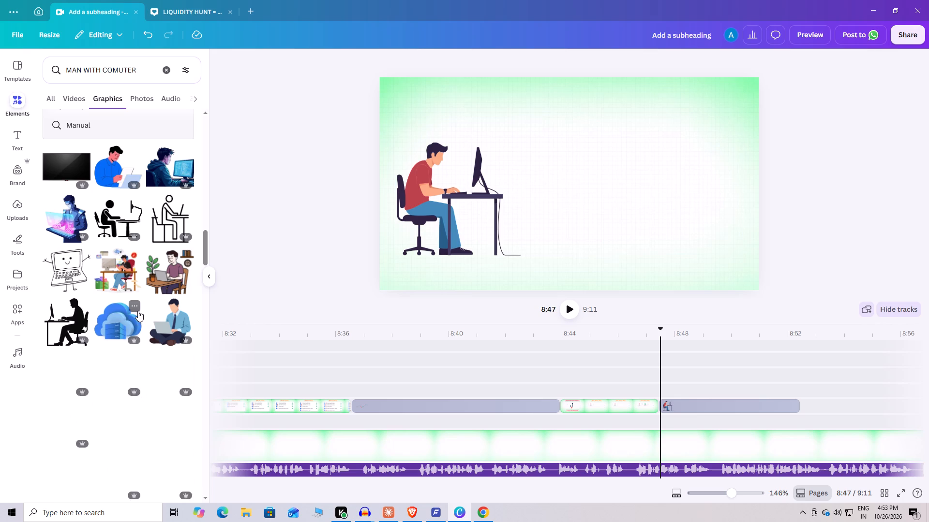
scroll(139, 310, "down", 2)
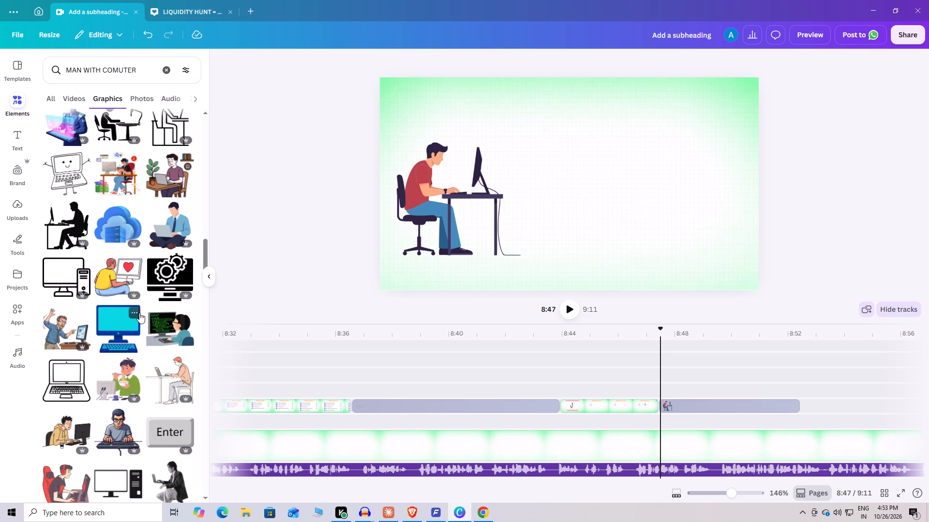
scroll(139, 313, "down", 3)
left_click(166, 70)
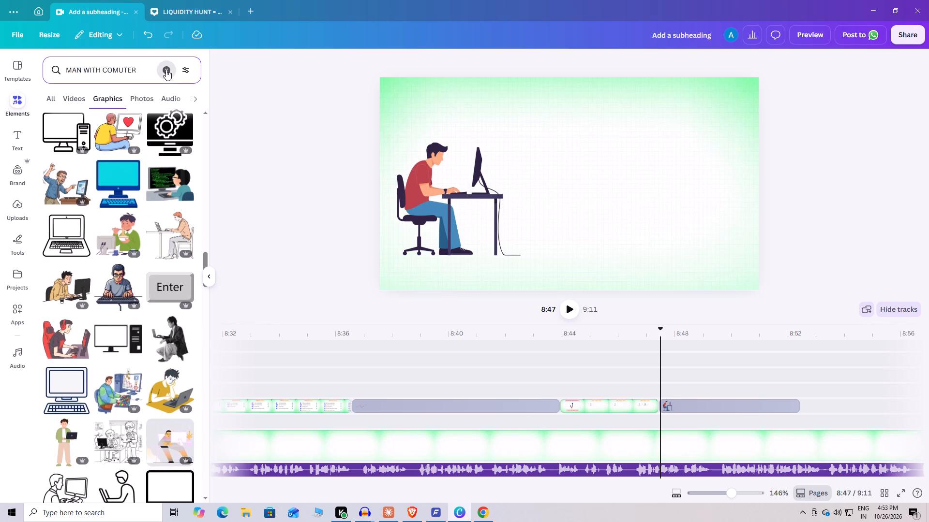
type("RICH MAN COM")
key("BackSpace")
key("BackSpace")
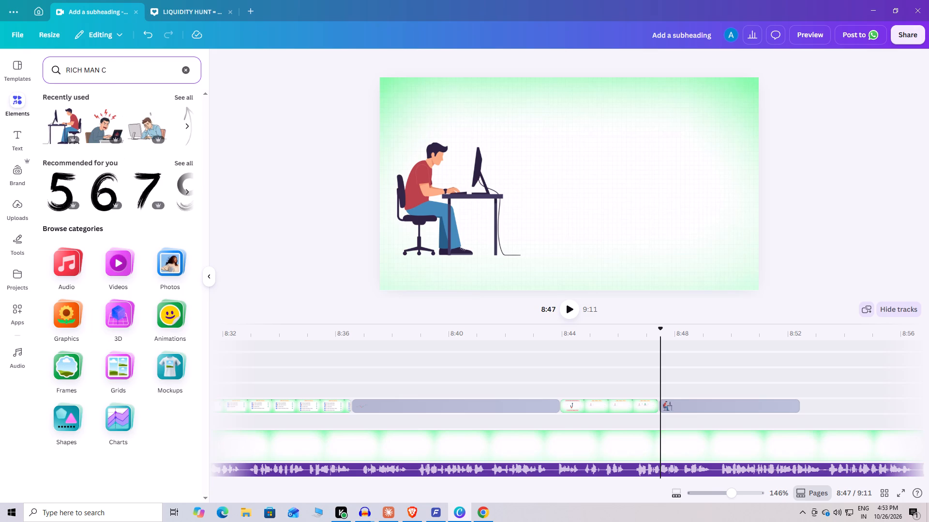
key("BackSpace")
key("Return")
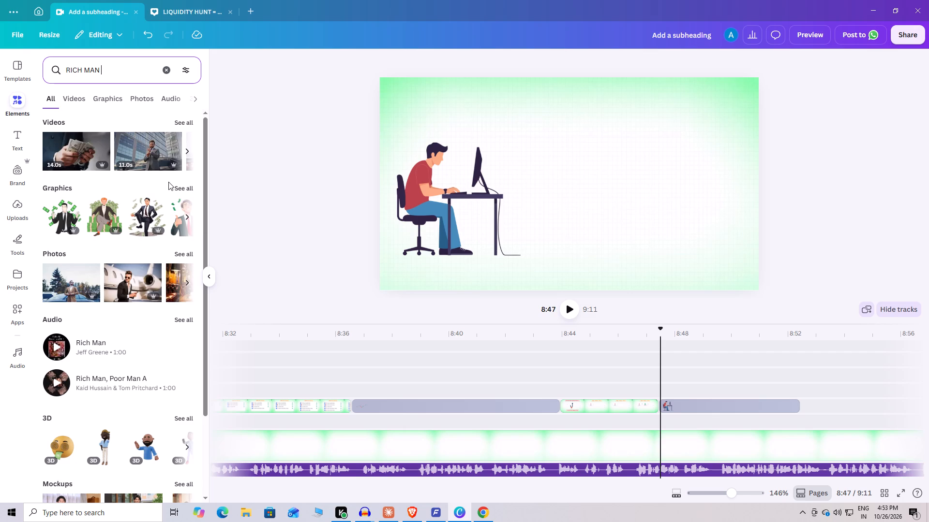
left_click(187, 187)
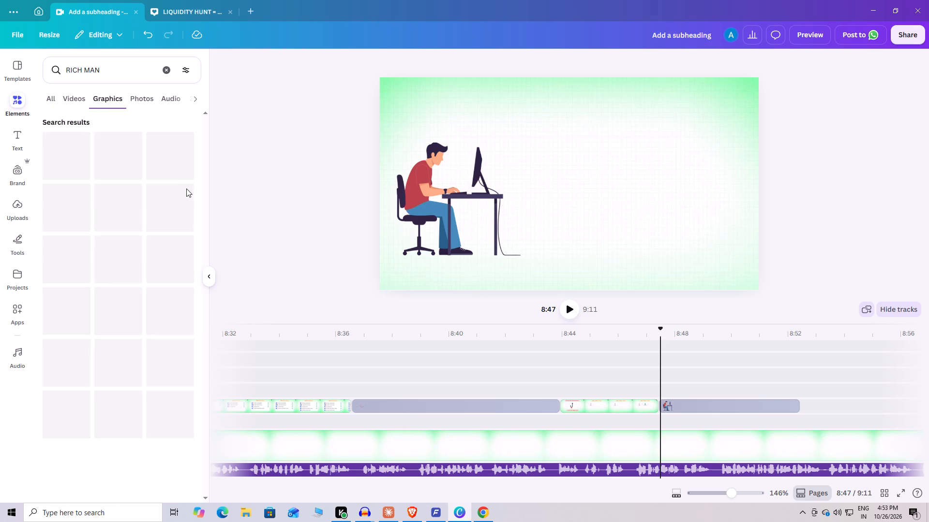
Browse the rich-man graphics for a second illustration to go with the man at the desk.
scroll(179, 263, "down", 3)
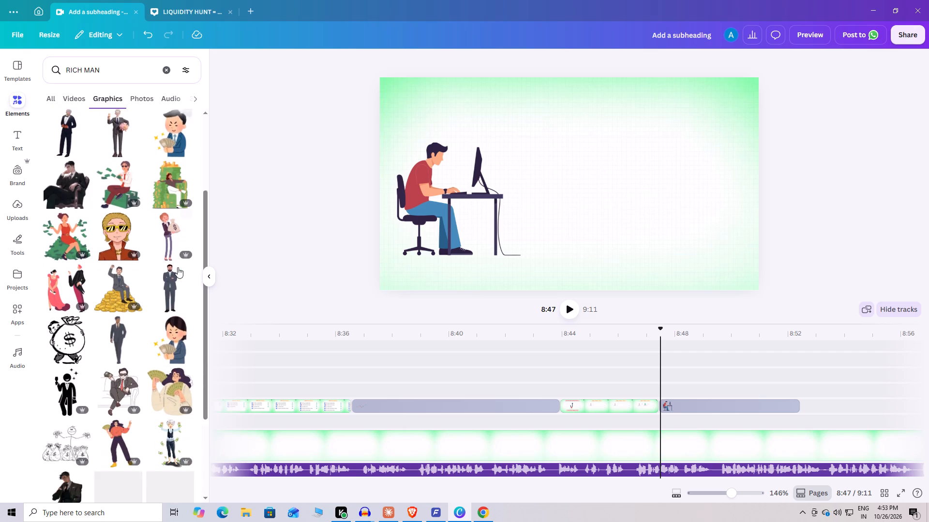
scroll(173, 290, "down", 8)
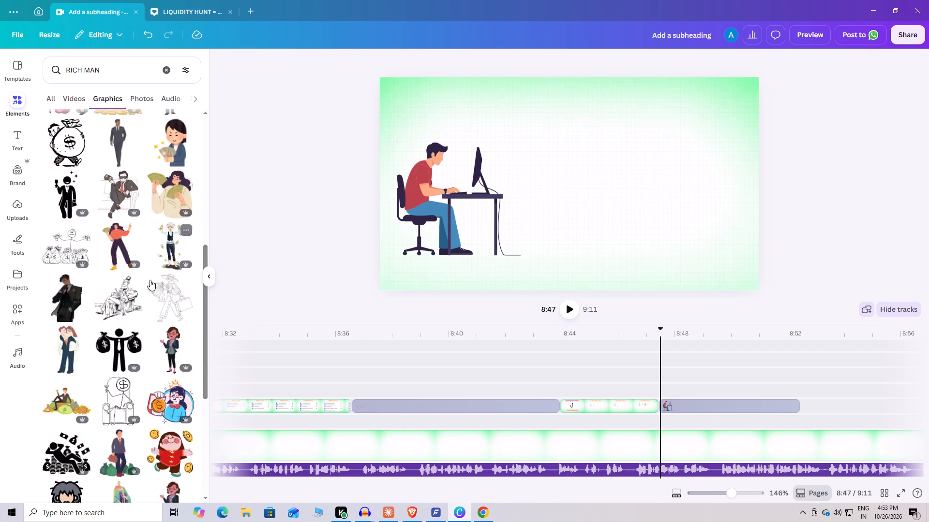
scroll(132, 221, "down", 3)
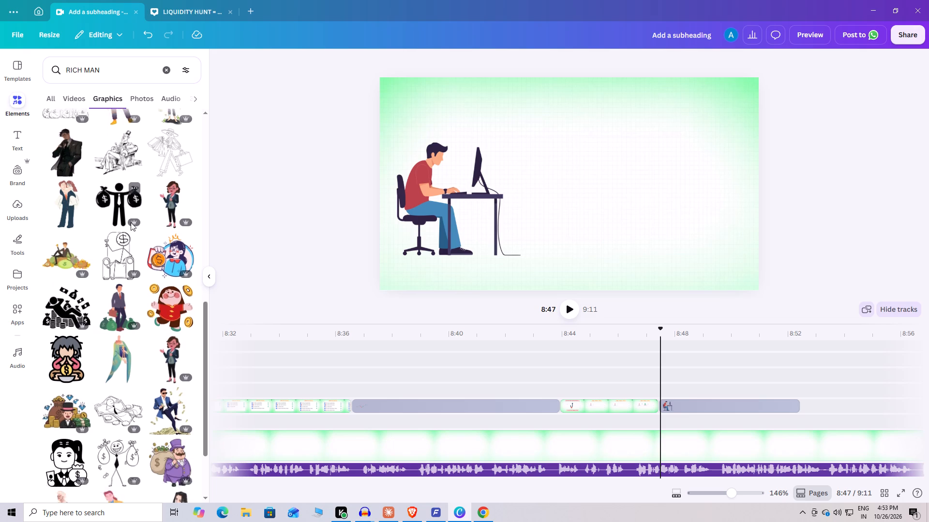
scroll(131, 222, "down", 1)
scroll(164, 304, "down", 5)
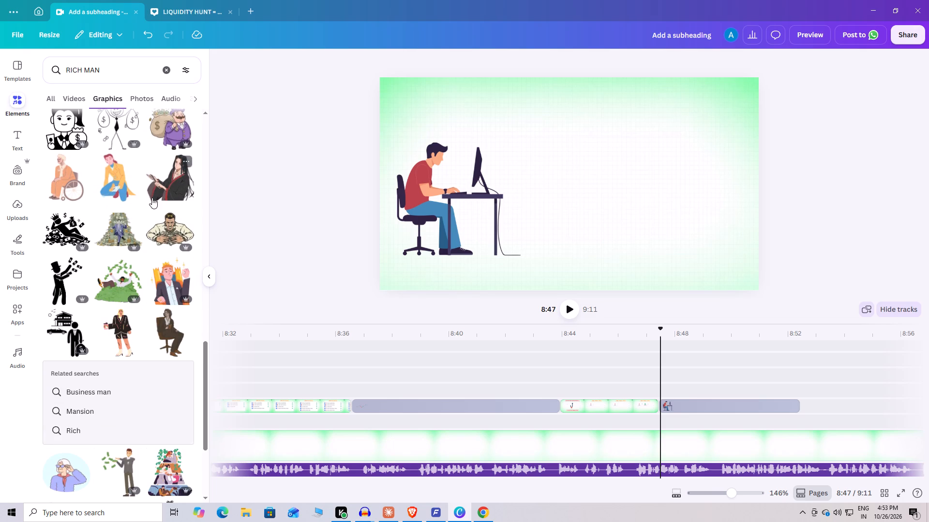
scroll(151, 200, "down", 5)
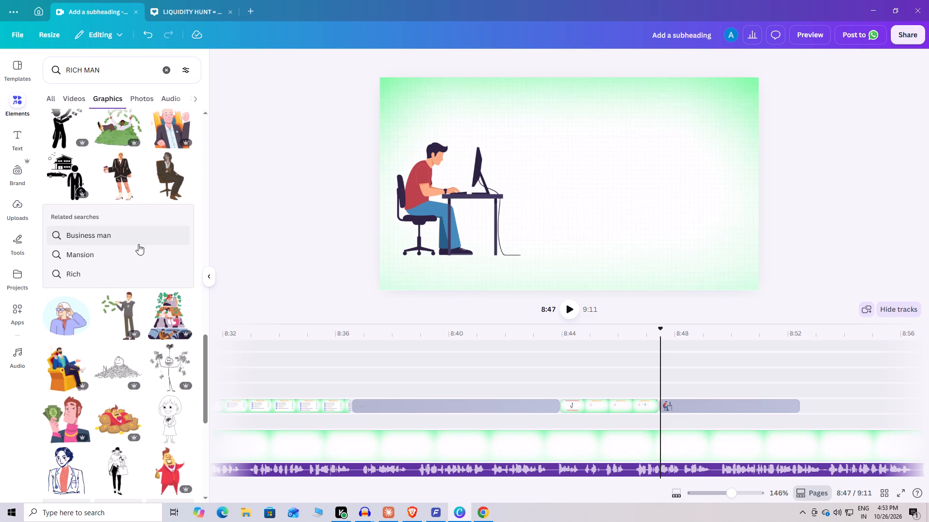
scroll(138, 245, "down", 5)
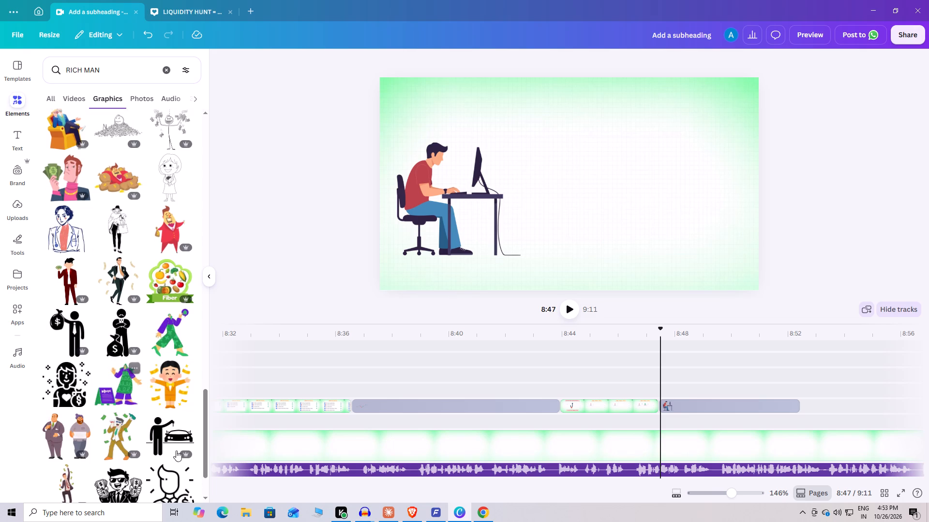
scroll(192, 465, "down", 3)
scroll(148, 368, "down", 3)
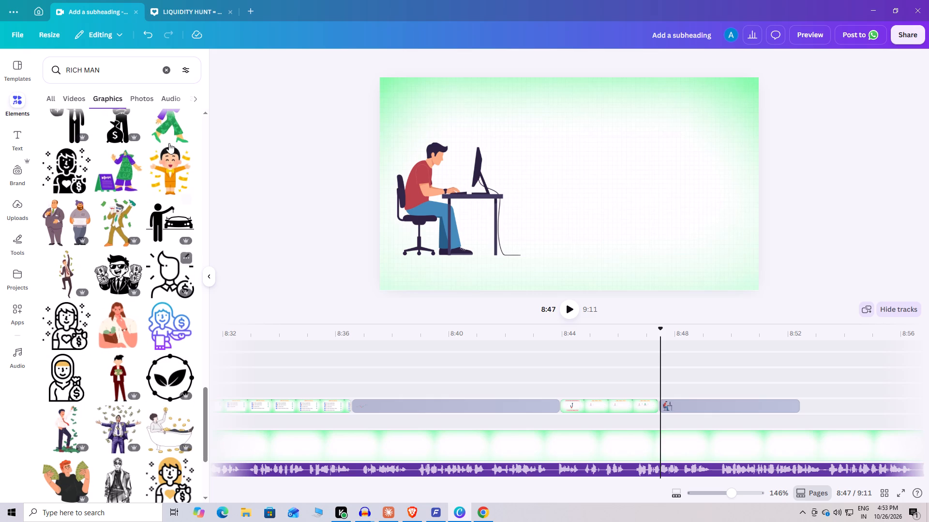
Search the elements for "MAN WITH COMPUTER".
left_click(170, 69)
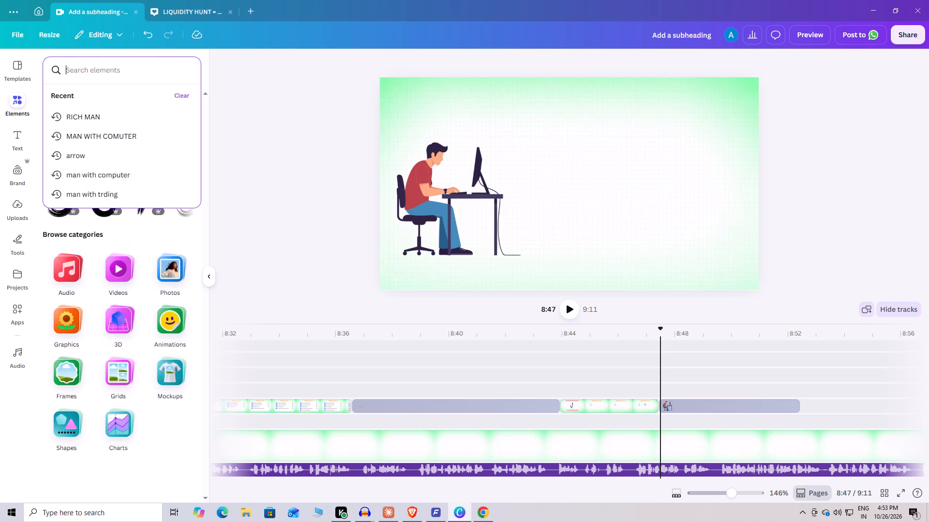
type("MAN WITH COMPUTER")
key("Return")
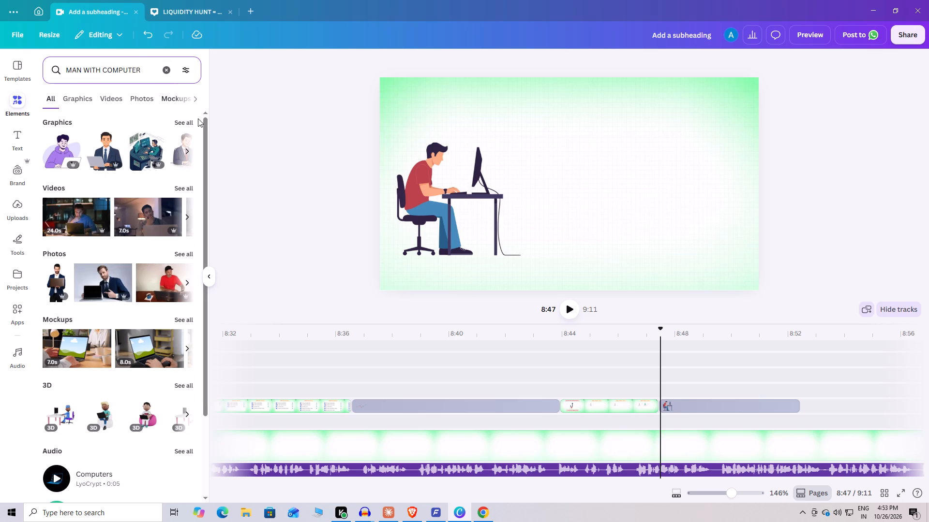
Show all graphics for "MAN WITH COMPUTER" and browse them for a second illustration to go with the man at the desk.
left_click(192, 119)
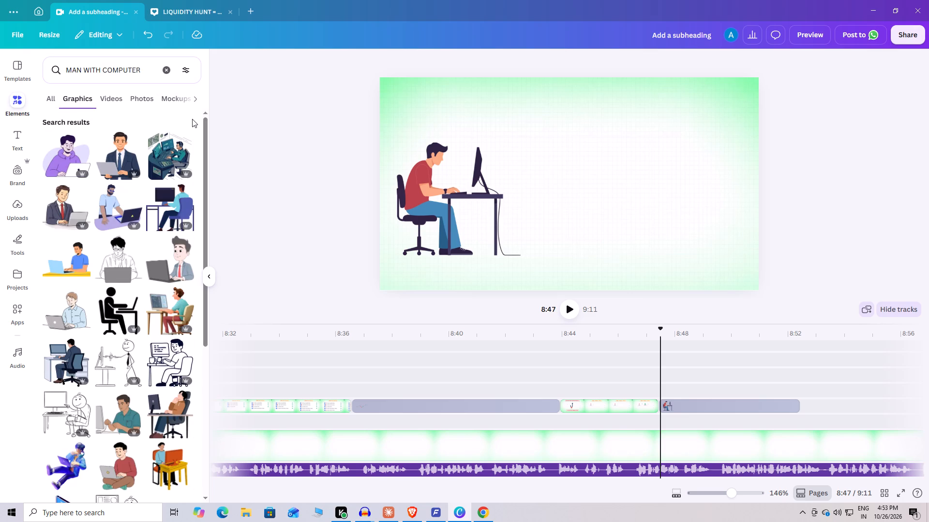
scroll(169, 269, "down", 2)
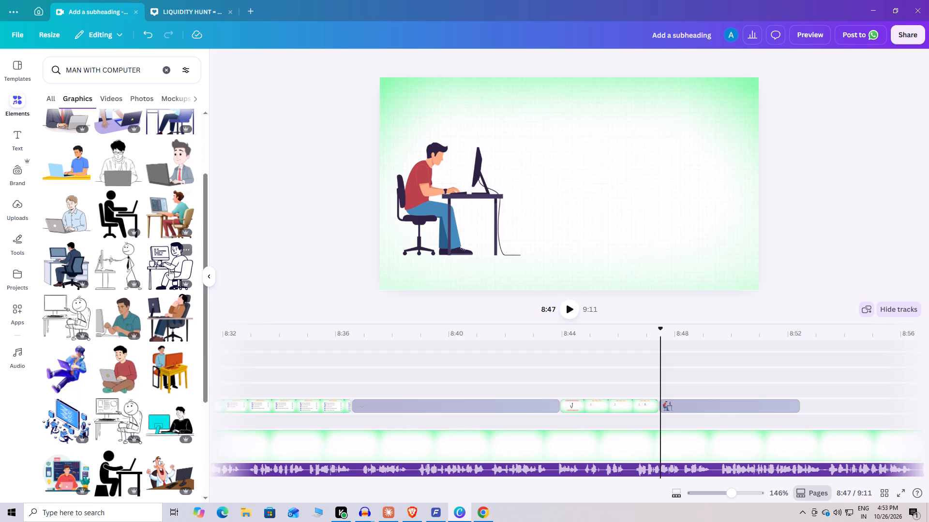
scroll(165, 326, "down", 2)
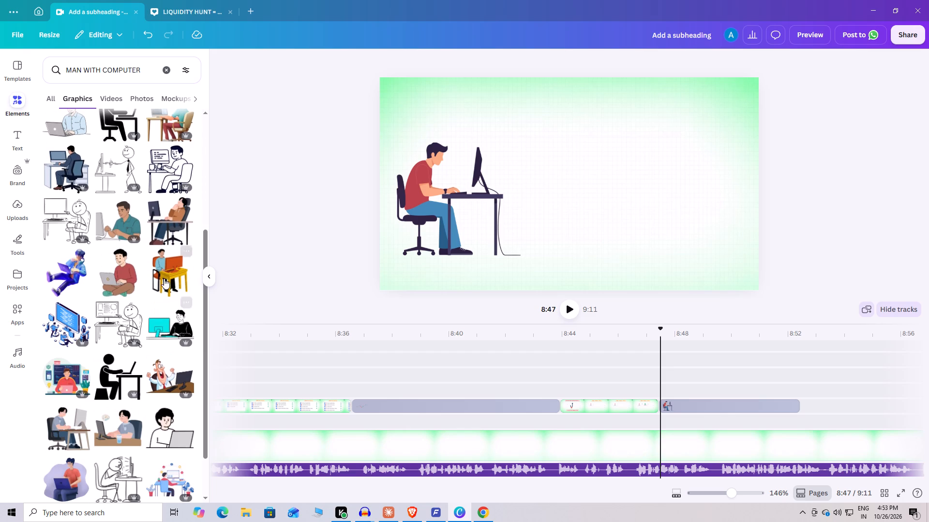
scroll(173, 312, "down", 5)
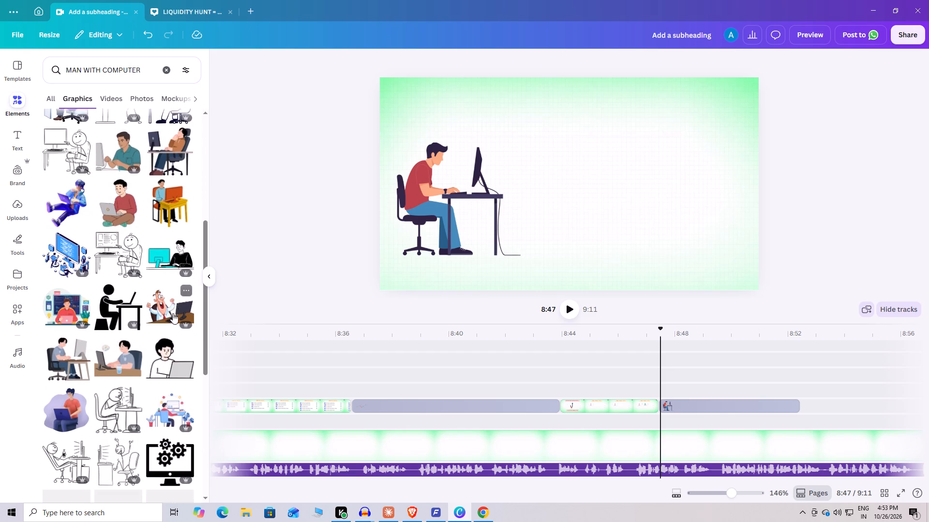
scroll(173, 313, "down", 7)
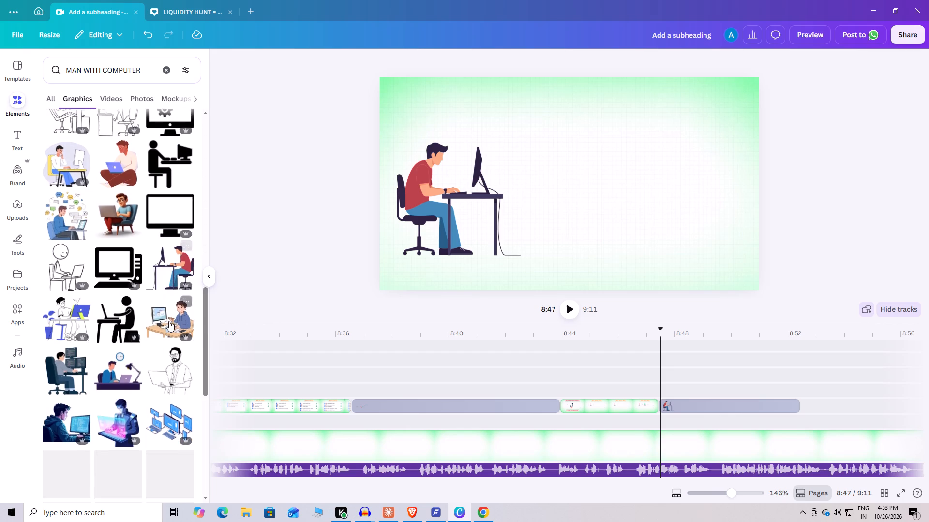
scroll(169, 321, "down", 8)
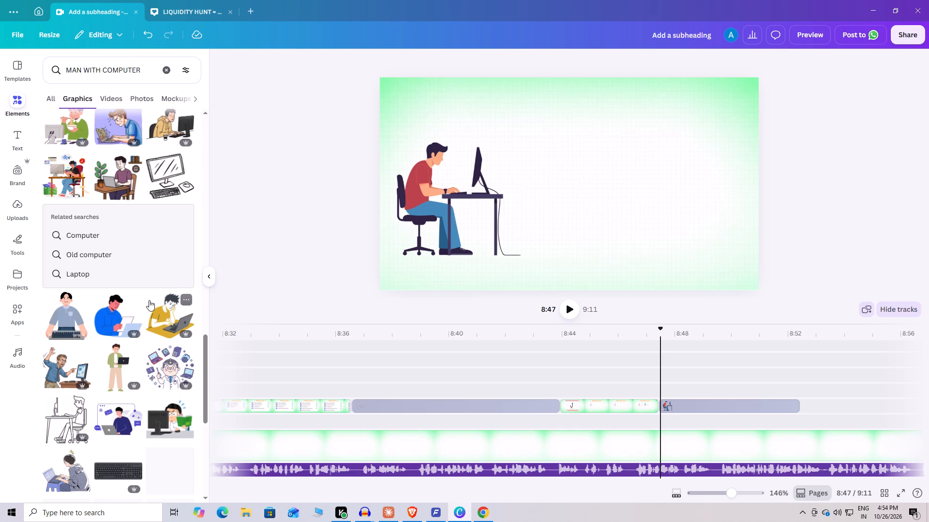
scroll(149, 300, "down", 6)
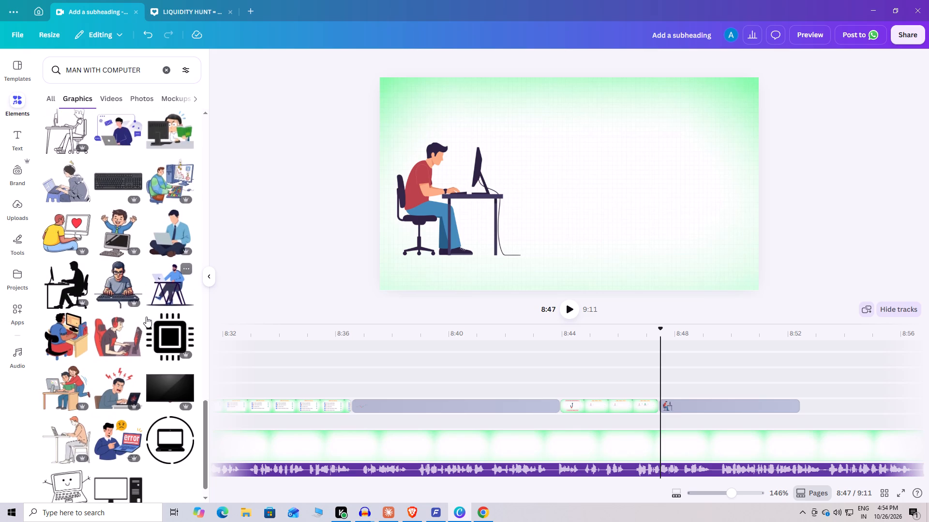
scroll(146, 318, "down", 2)
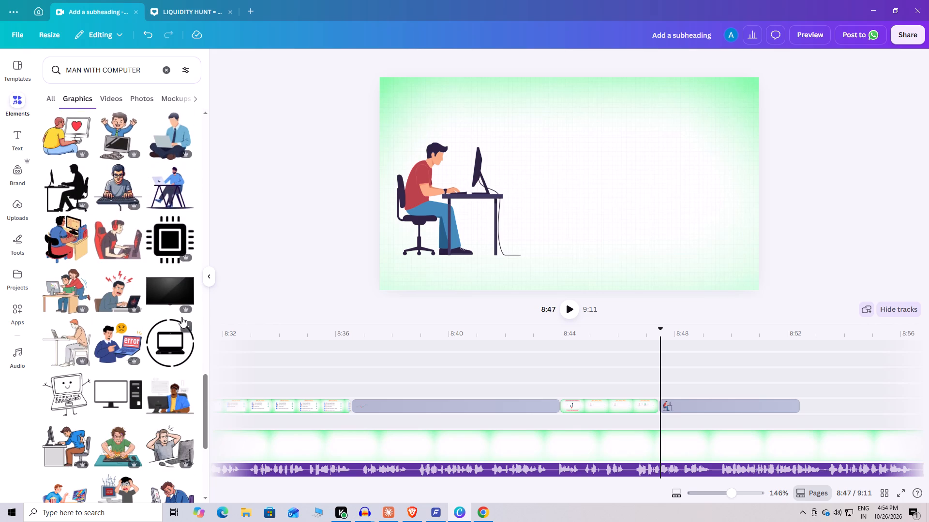
scroll(181, 317, "down", 5)
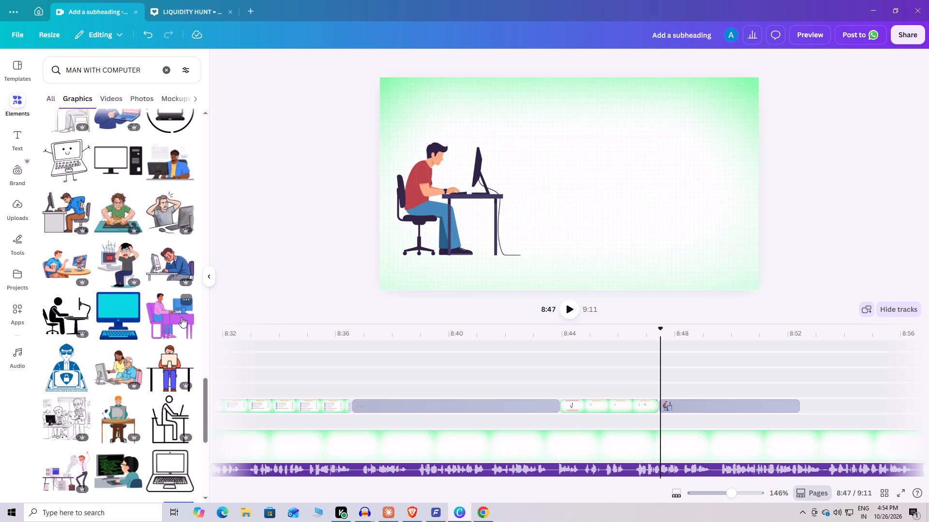
Move the man-at-desk graphic across to the right part of the video frame, keeping its height in the frame.
left_click(426, 193)
left_click_drag(427, 193, 621, 193)
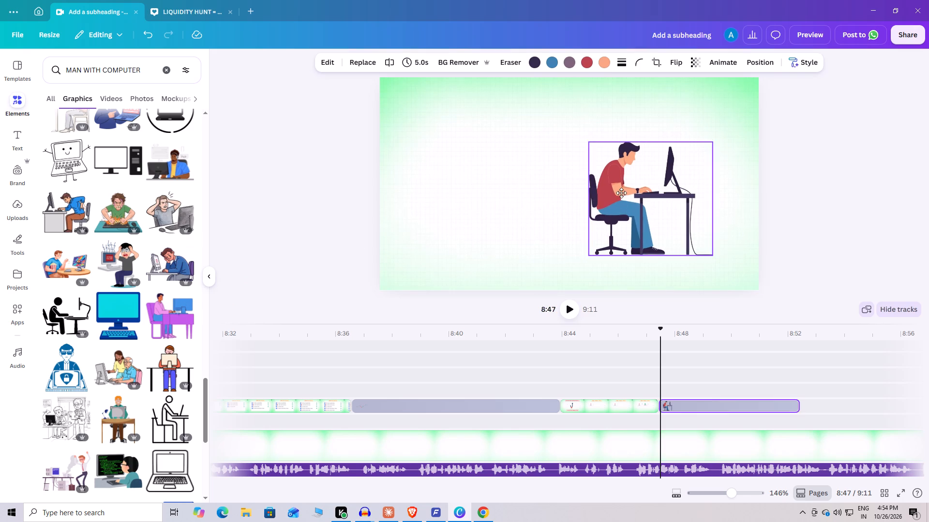
left_click_drag(621, 193, 622, 193)
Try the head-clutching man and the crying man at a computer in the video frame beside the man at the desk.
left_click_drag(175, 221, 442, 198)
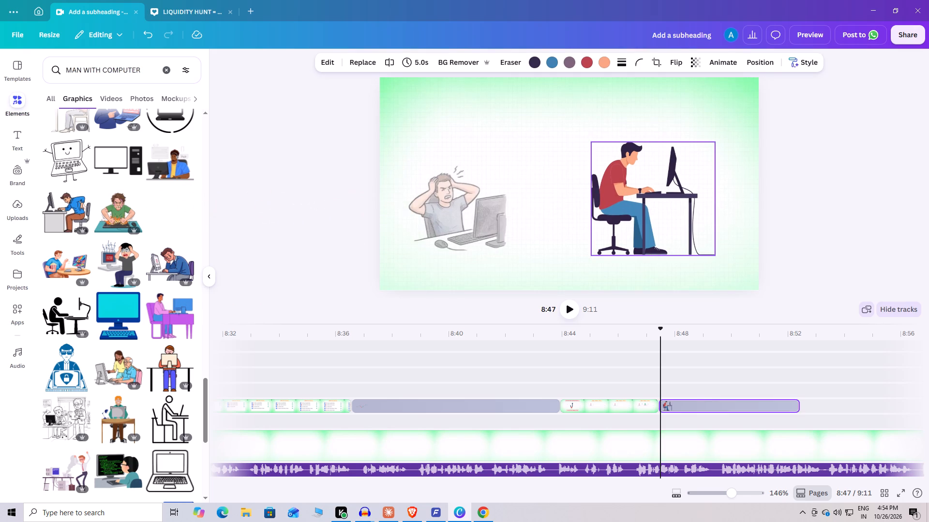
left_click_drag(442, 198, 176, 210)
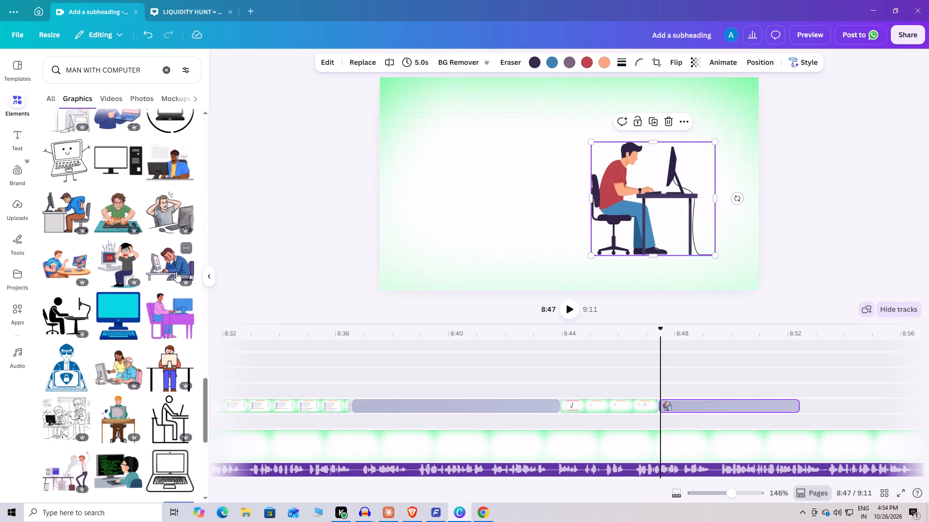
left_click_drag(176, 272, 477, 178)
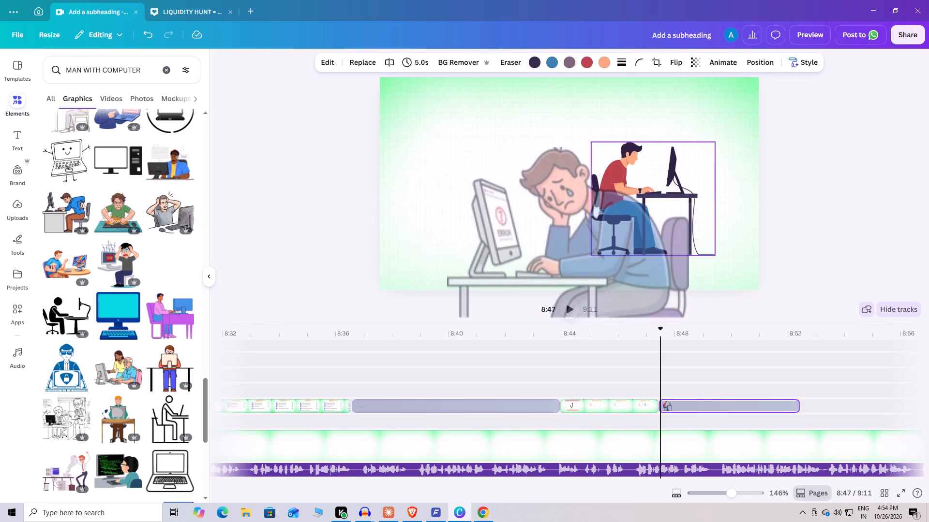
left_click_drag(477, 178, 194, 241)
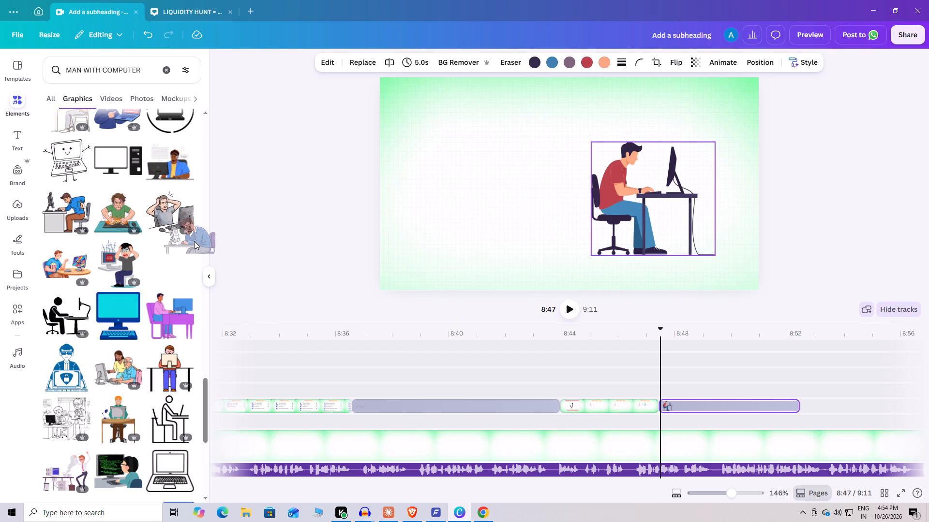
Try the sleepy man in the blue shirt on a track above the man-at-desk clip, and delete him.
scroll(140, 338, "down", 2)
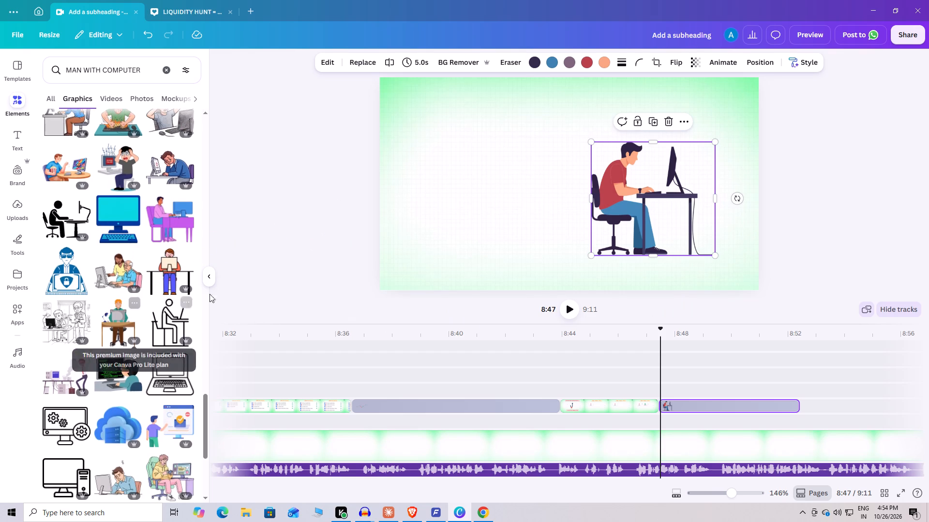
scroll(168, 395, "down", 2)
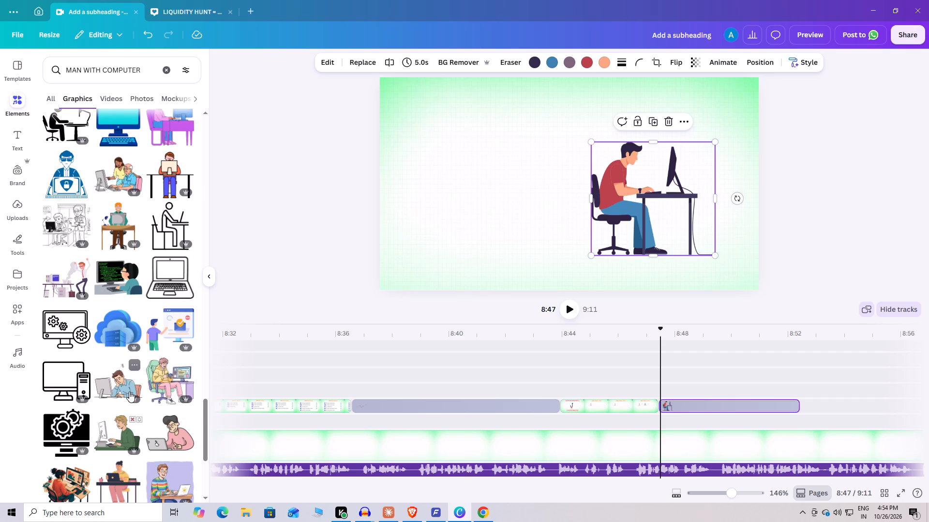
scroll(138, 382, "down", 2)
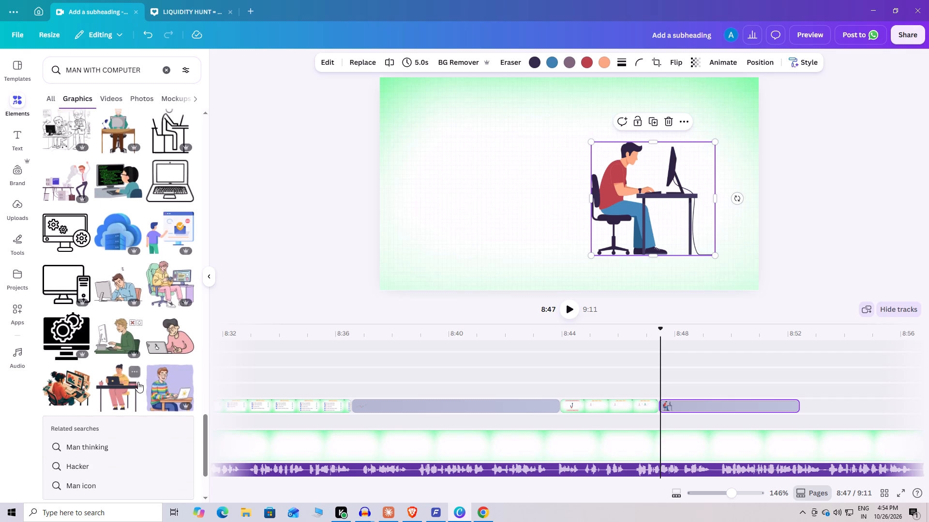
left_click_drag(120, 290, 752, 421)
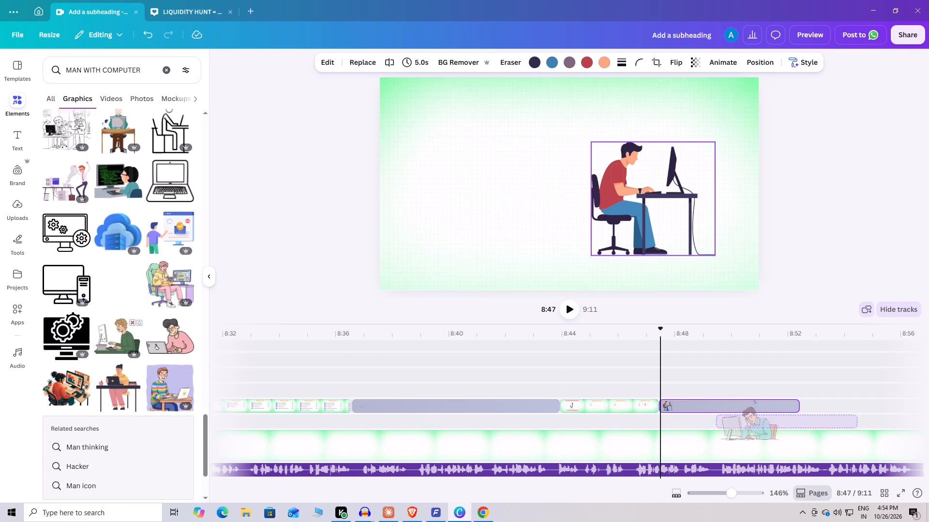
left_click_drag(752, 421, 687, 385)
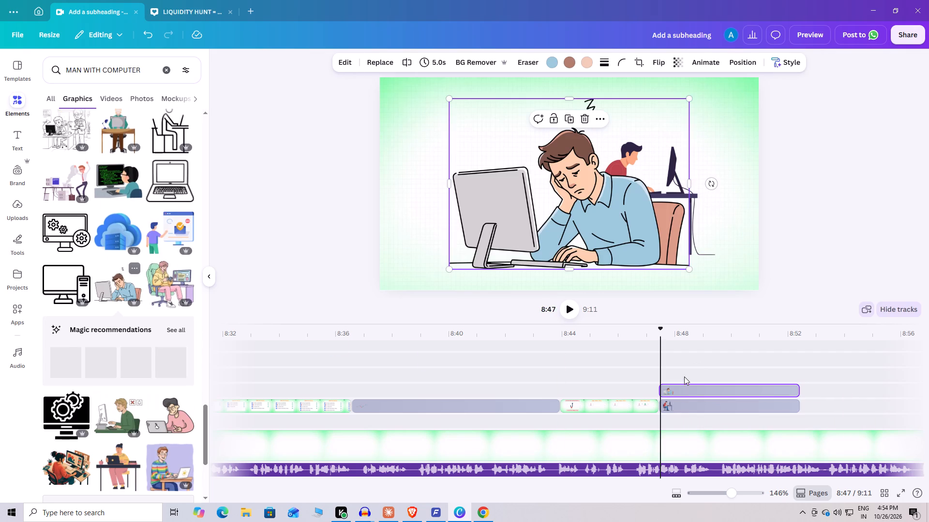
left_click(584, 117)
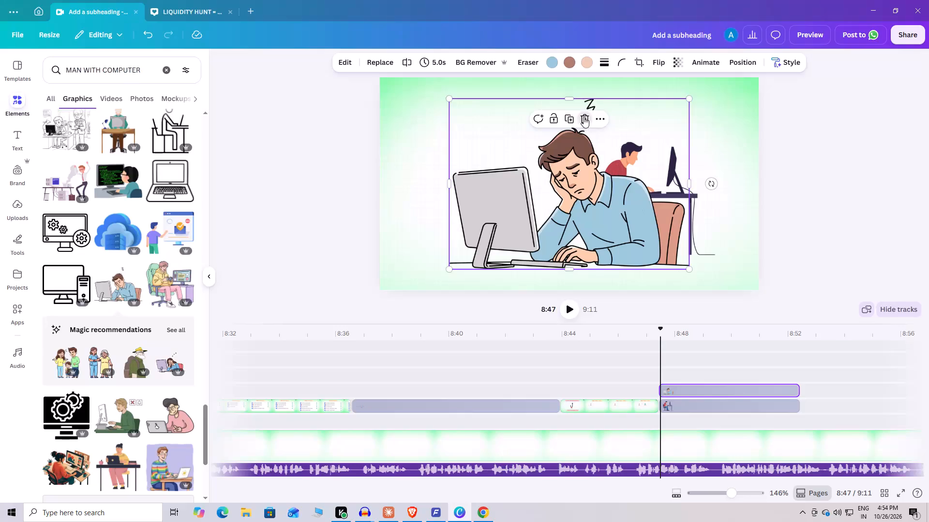
Browse further through the "MAN WITH COMPUTER" graphics for a second illustration to pair with the man at the desk.
scroll(64, 405, "down", 7)
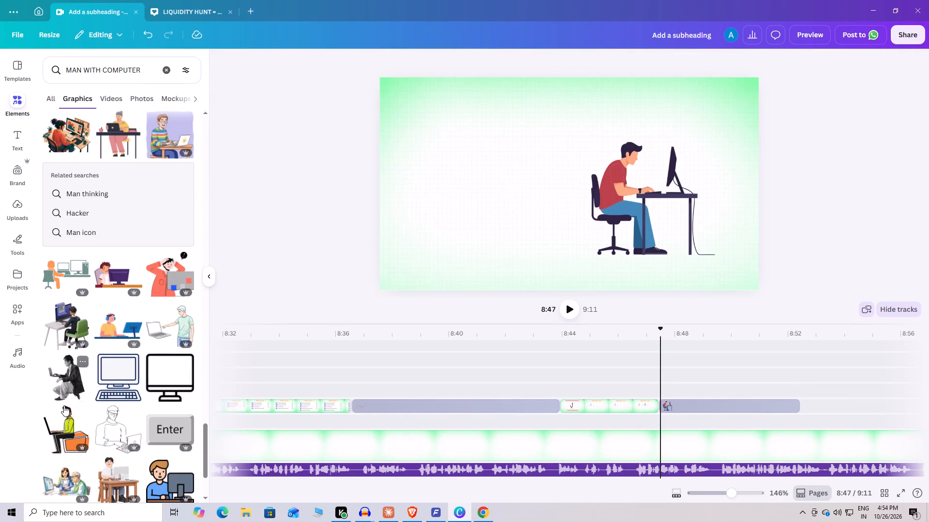
scroll(64, 406, "down", 3)
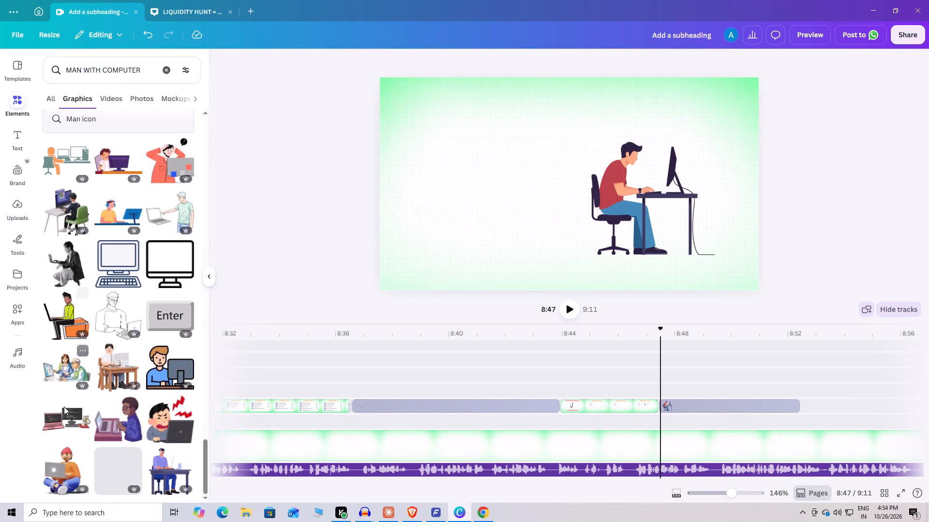
scroll(64, 406, "down", 5)
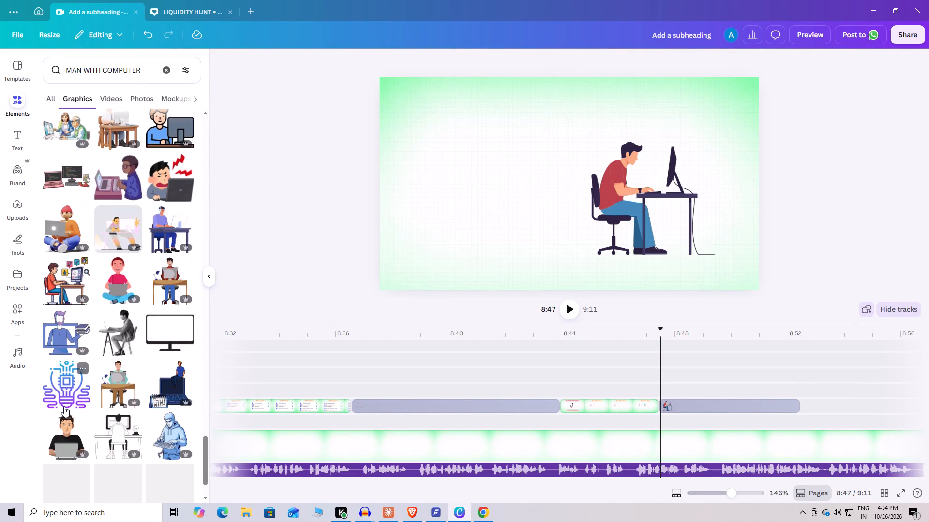
scroll(167, 430, "down", 3)
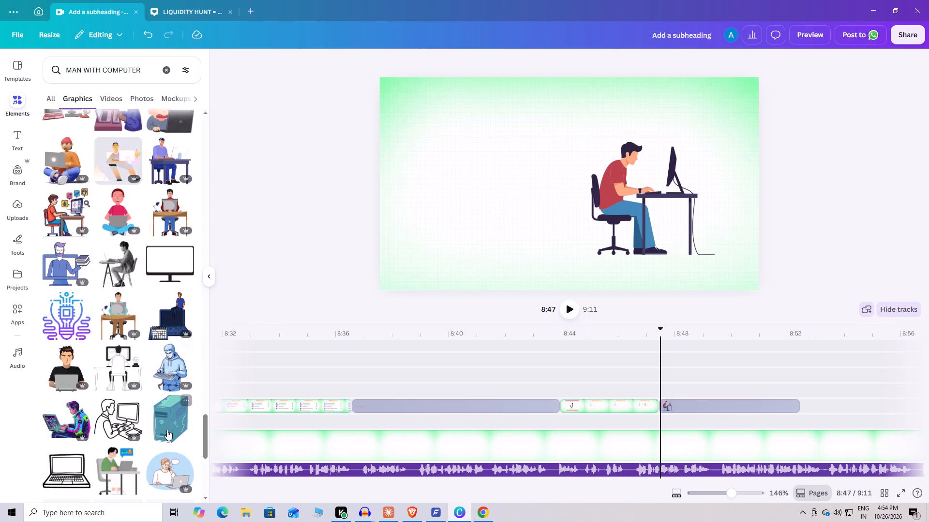
scroll(144, 410, "down", 5)
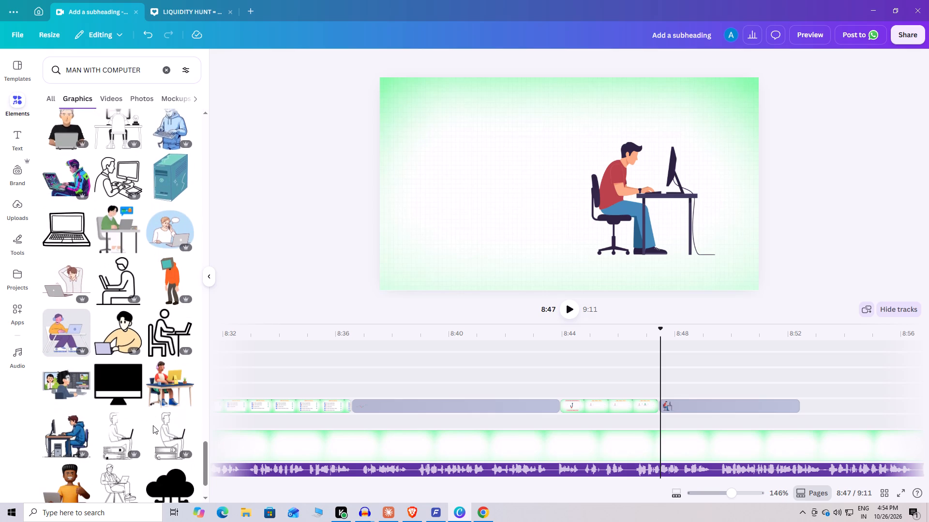
scroll(153, 425, "down", 5)
scroll(140, 303, "down", 3)
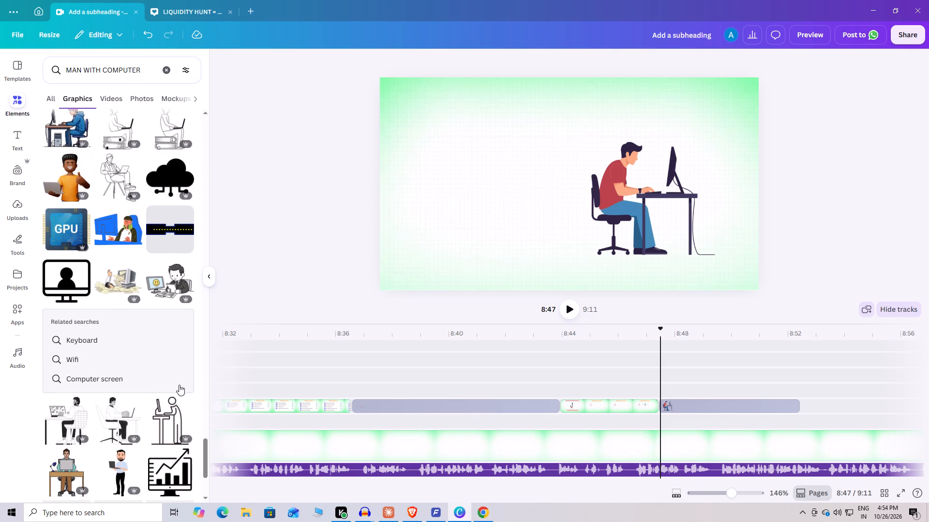
scroll(122, 302, "down", 2)
scroll(144, 360, "down", 9)
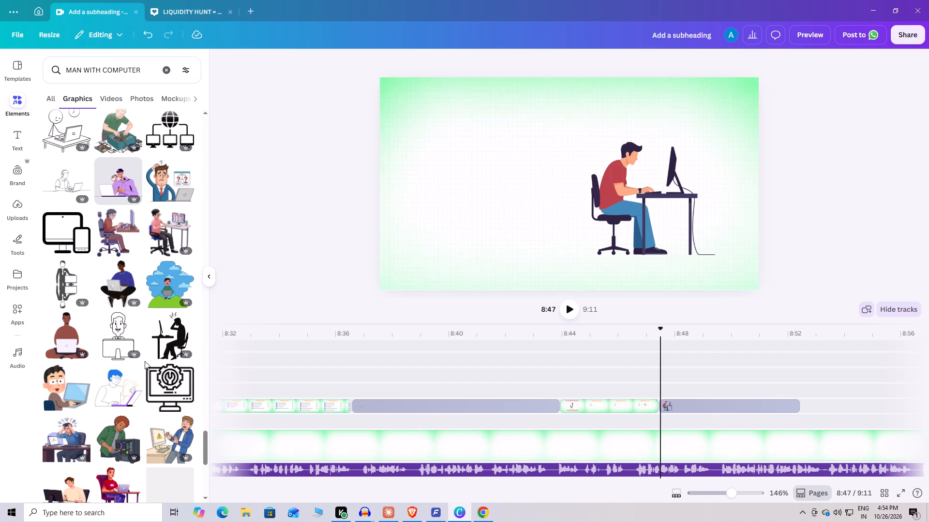
left_click(420, 398)
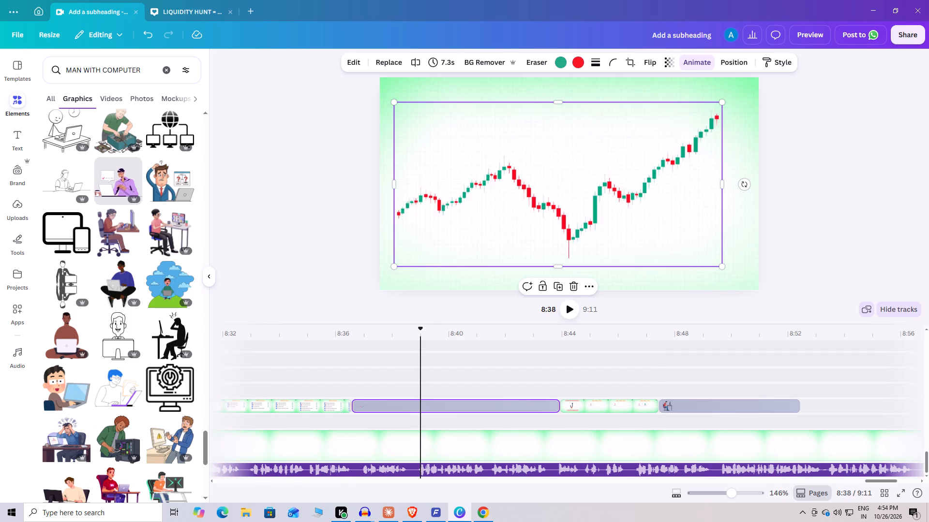
scroll(197, 373, "down", 3)
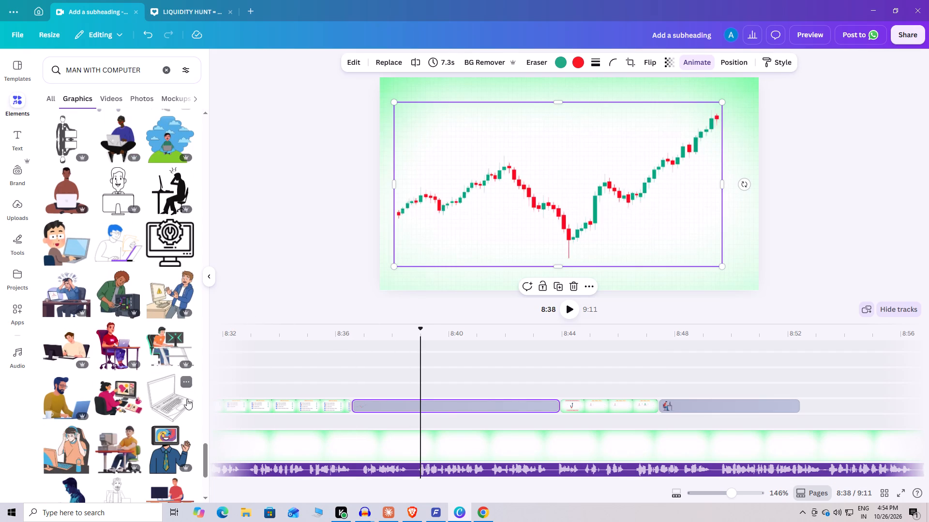
scroll(187, 400, "down", 4)
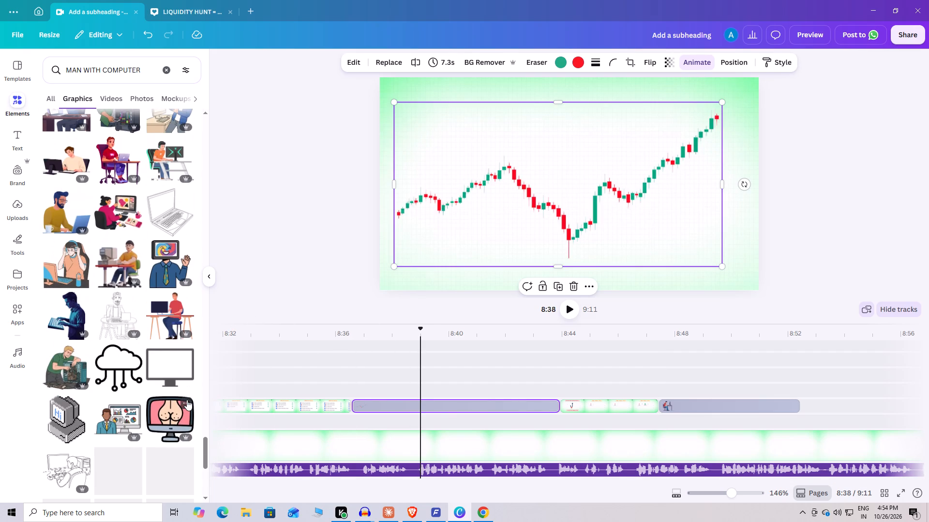
scroll(187, 400, "down", 6)
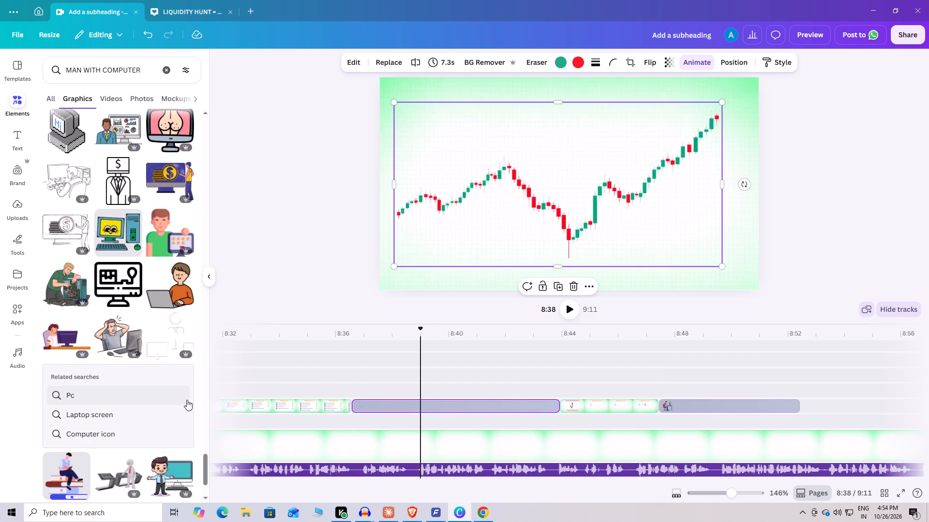
scroll(187, 400, "down", 2)
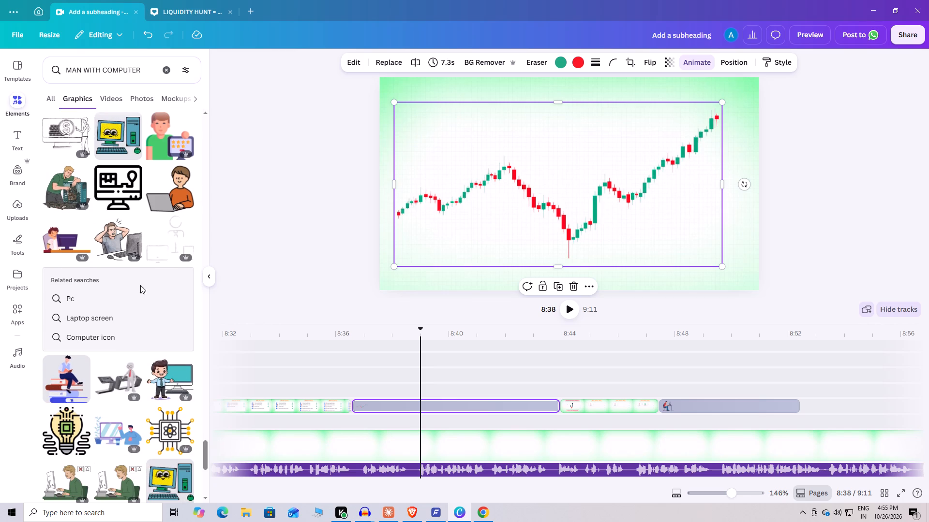
scroll(151, 361, "down", 4)
scroll(96, 310, "down", 4)
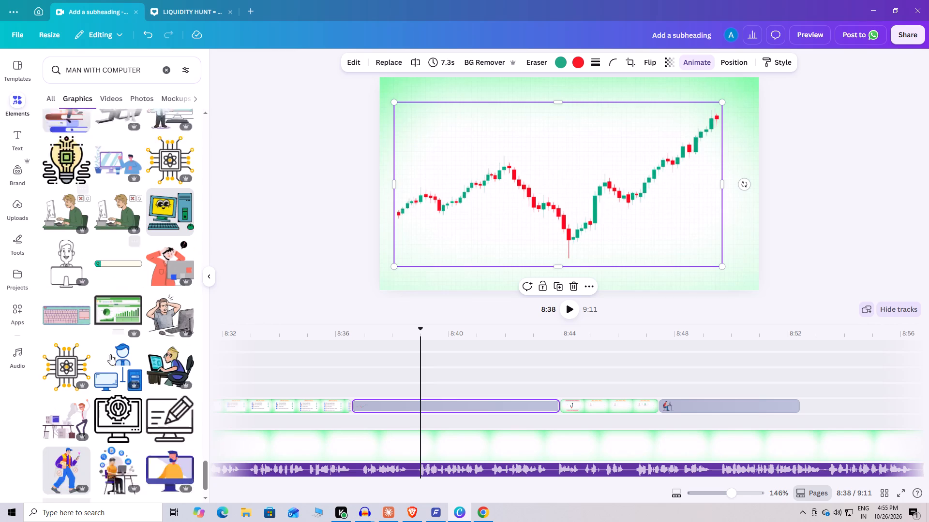
scroll(175, 360, "down", 6)
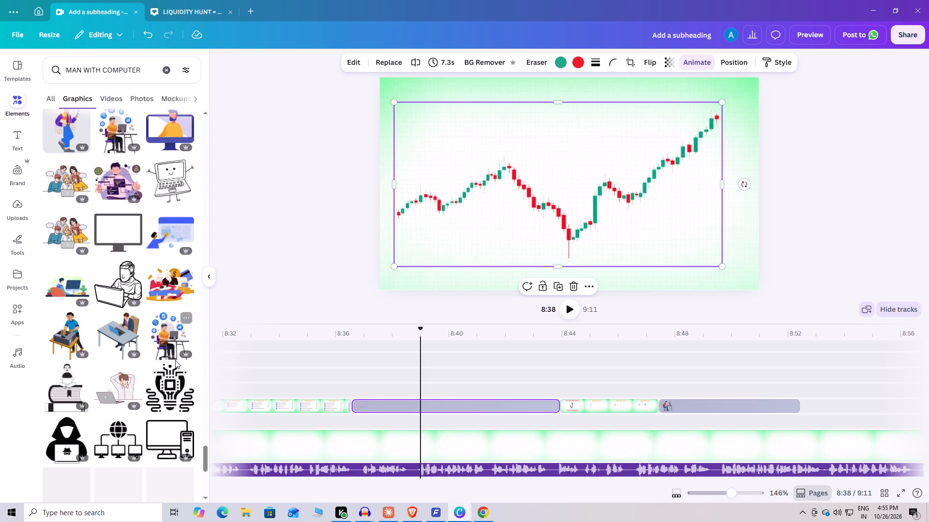
scroll(175, 360, "down", 3)
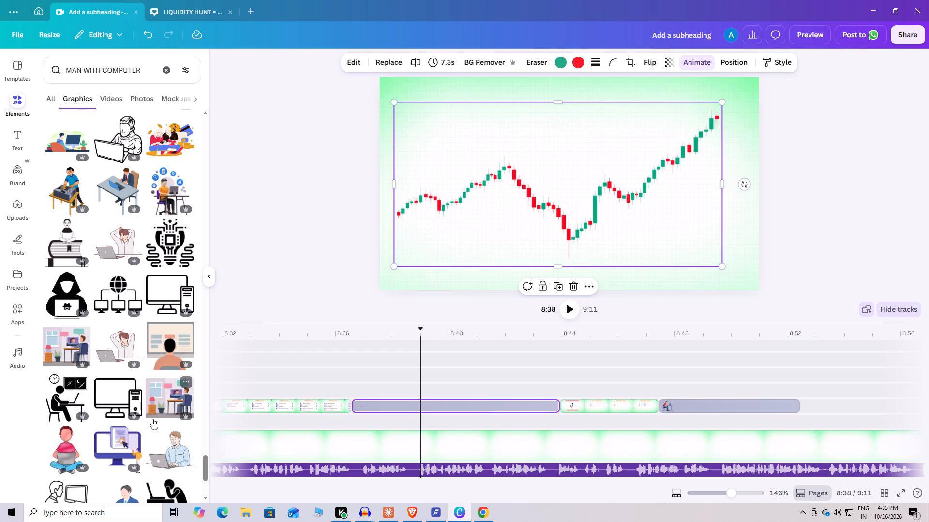
scroll(152, 419, "down", 4)
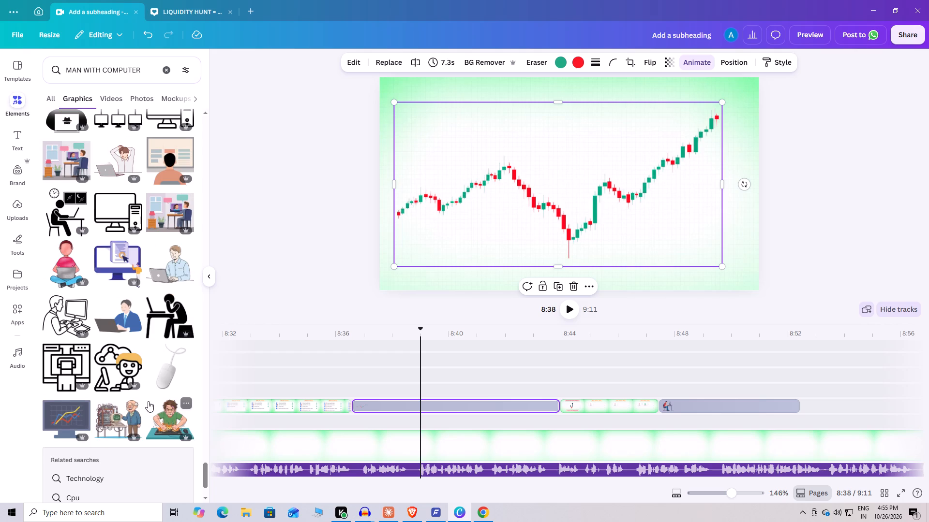
scroll(148, 401, "down", 5)
Replace the man-at-desk clip after the short green clip with the line-drawn stick figure hunched at a computer from the earlier results.
scroll(148, 401, "up", 20)
scroll(148, 401, "up", 7)
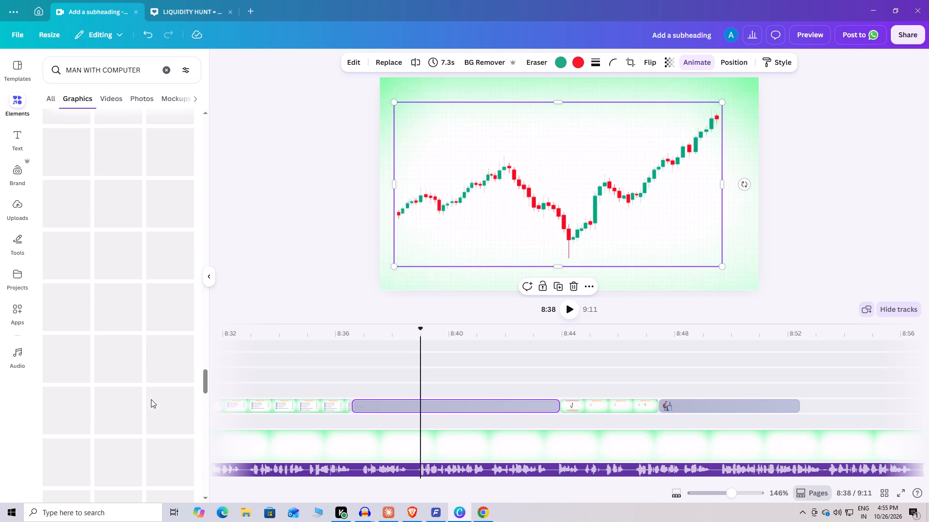
scroll(151, 399, "up", 20)
scroll(151, 399, "up", 16)
scroll(151, 399, "up", 16)
scroll(151, 399, "up", 20)
scroll(151, 399, "up", 3)
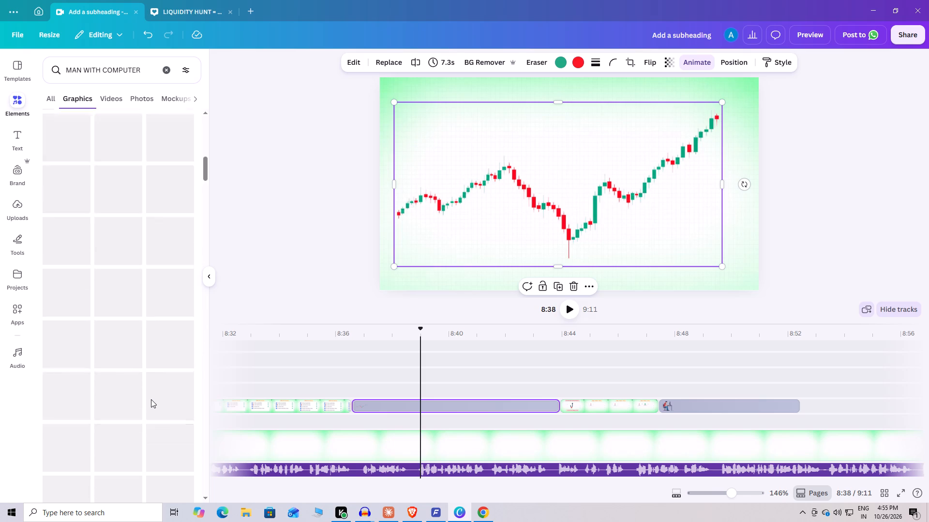
scroll(151, 399, "up", 20)
scroll(151, 399, "up", 1)
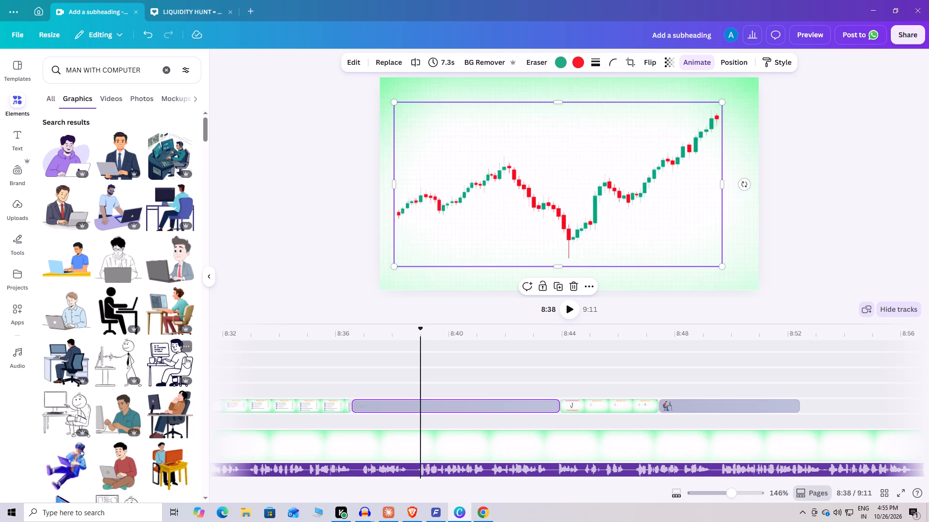
scroll(150, 294, "down", 3)
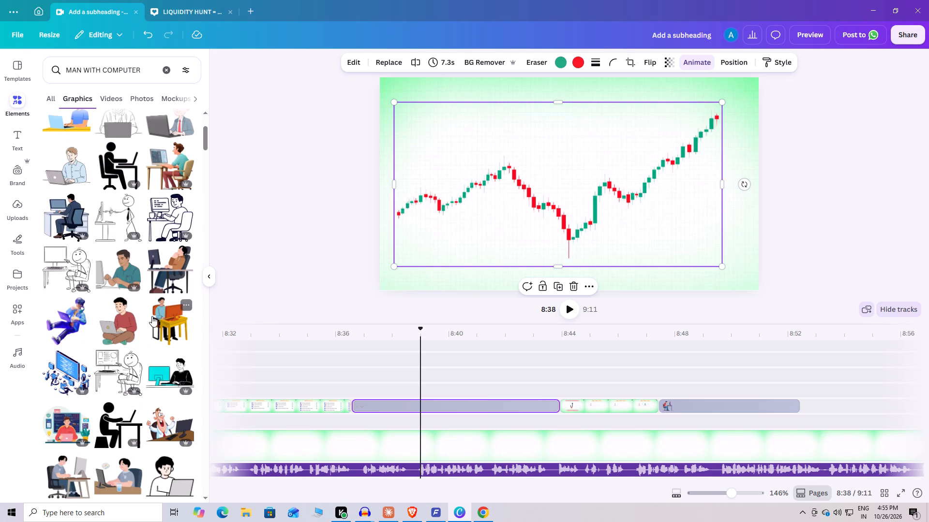
scroll(127, 423, "down", 4)
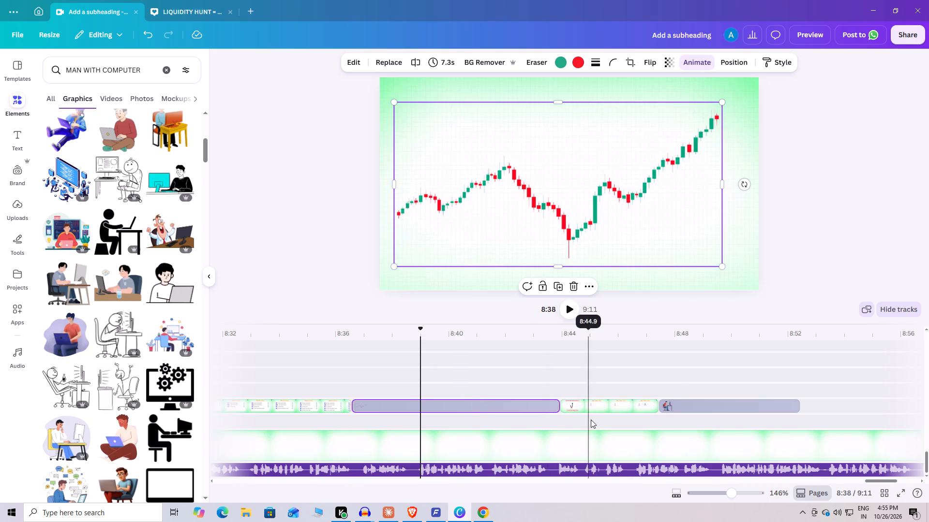
left_click(681, 407)
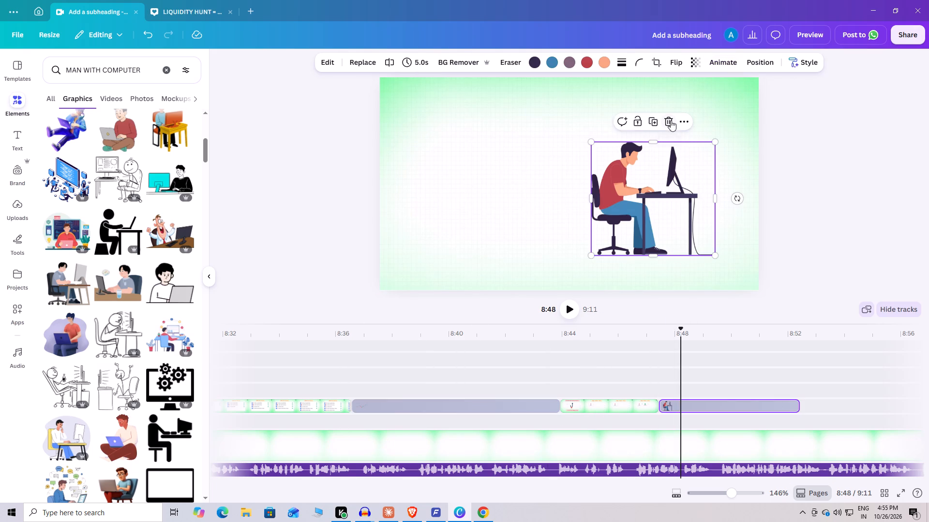
left_click(671, 120)
left_click_drag(124, 334, 584, 292)
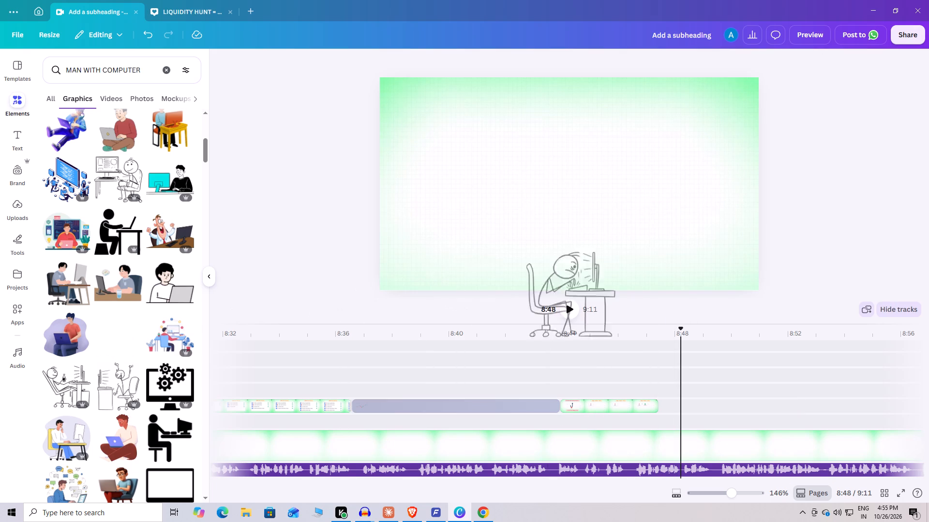
left_click_drag(584, 292, 688, 406)
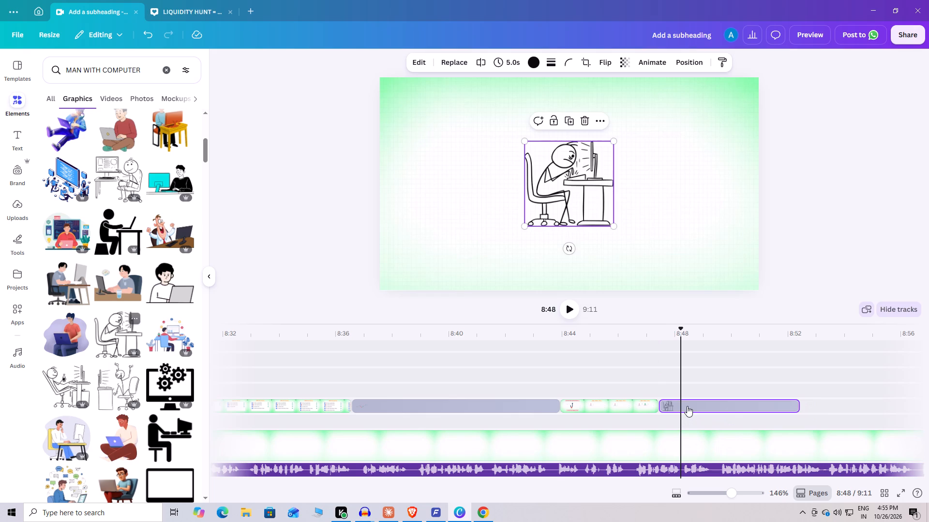
Add the stick figure leaning back with a bottle on the track above at about 8:49, and place it at the frame's right edge.
left_click_drag(69, 474, 94, 464)
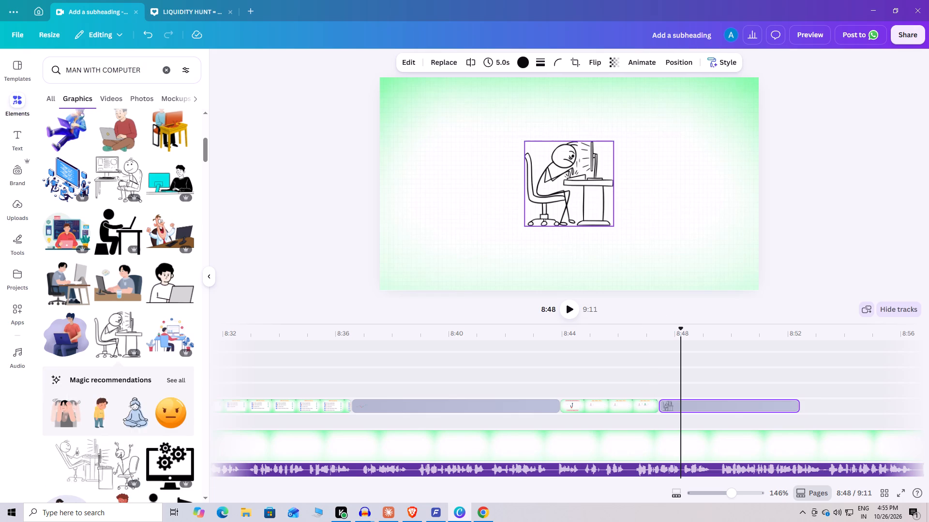
left_click_drag(94, 464, 737, 391)
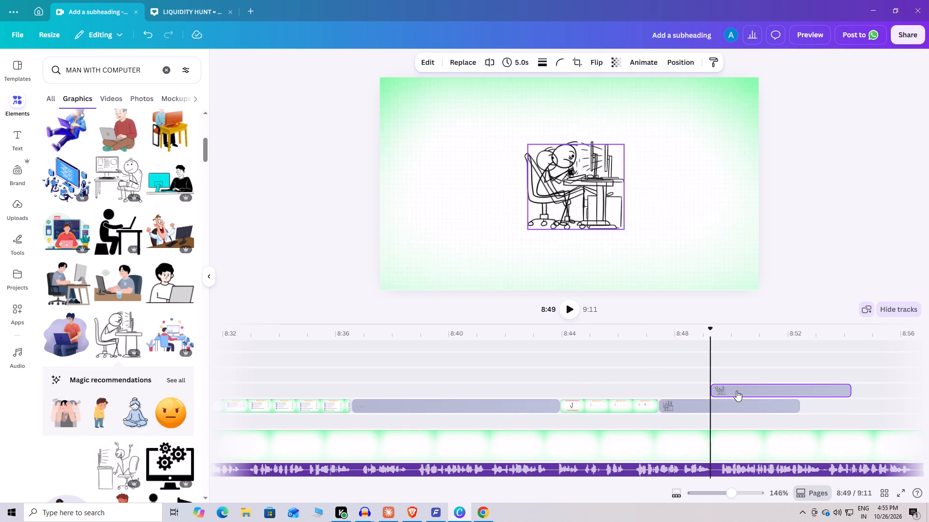
left_click_drag(557, 172, 694, 182)
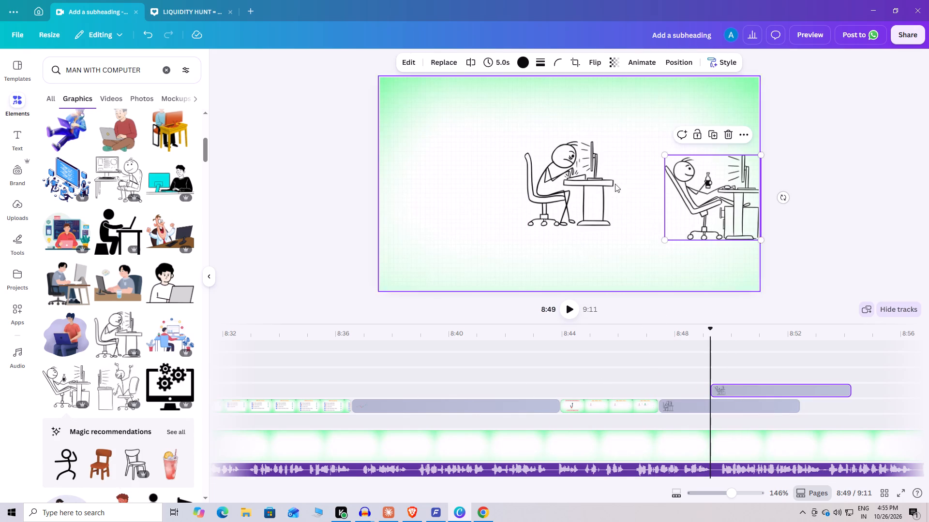
Move the hunched stick figure to the left part of the video frame and scale it down slightly.
left_click_drag(577, 191, 467, 213)
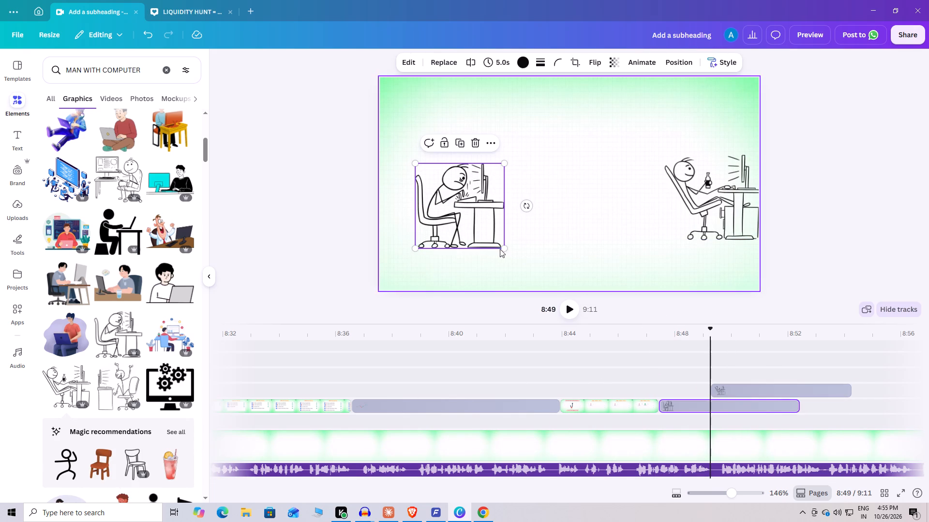
left_click_drag(502, 247, 491, 237)
left_click(347, 232)
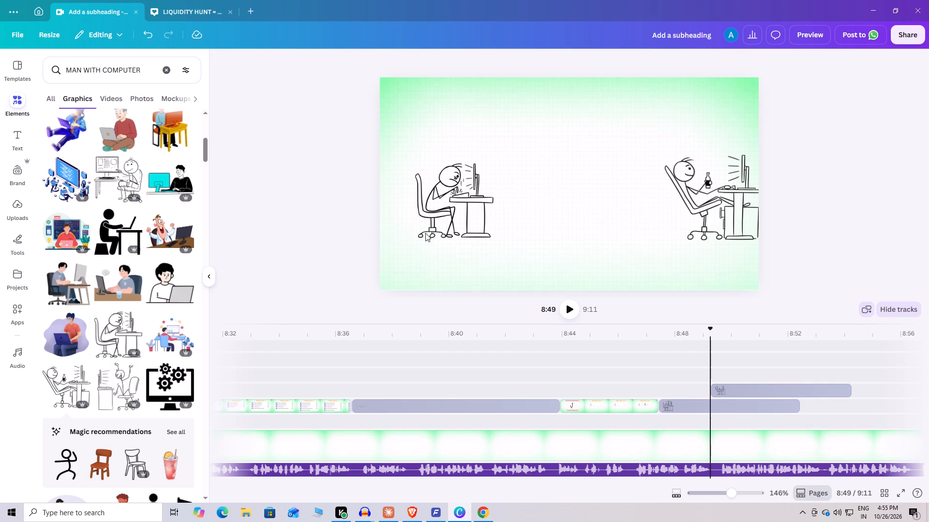
Flip the leaning-back stick figure horizontally and shift it fully inside the right part of the video frame.
left_click(711, 206)
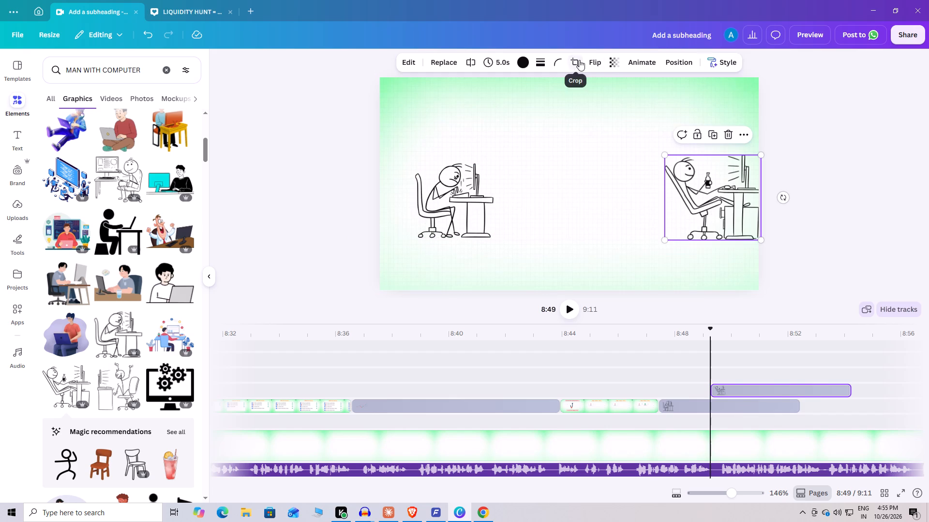
left_click(591, 62)
left_click(584, 85)
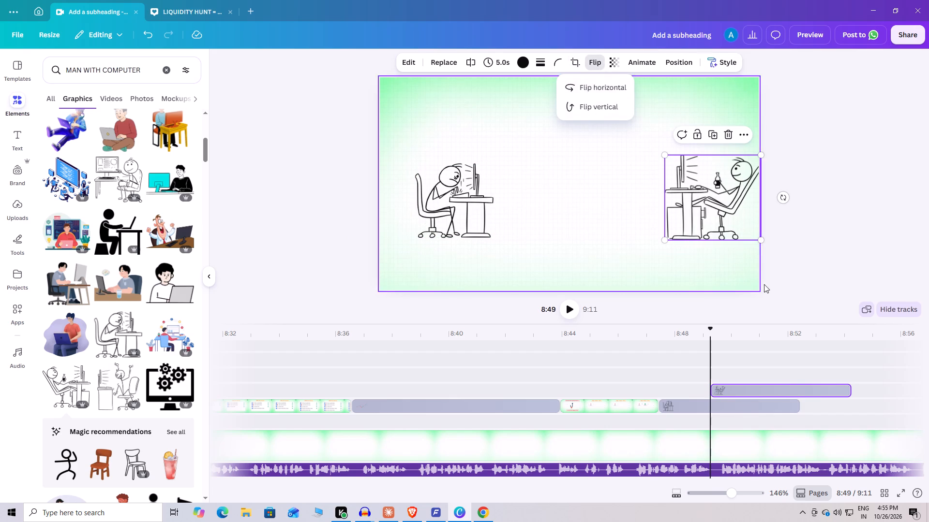
left_click_drag(727, 220, 708, 219)
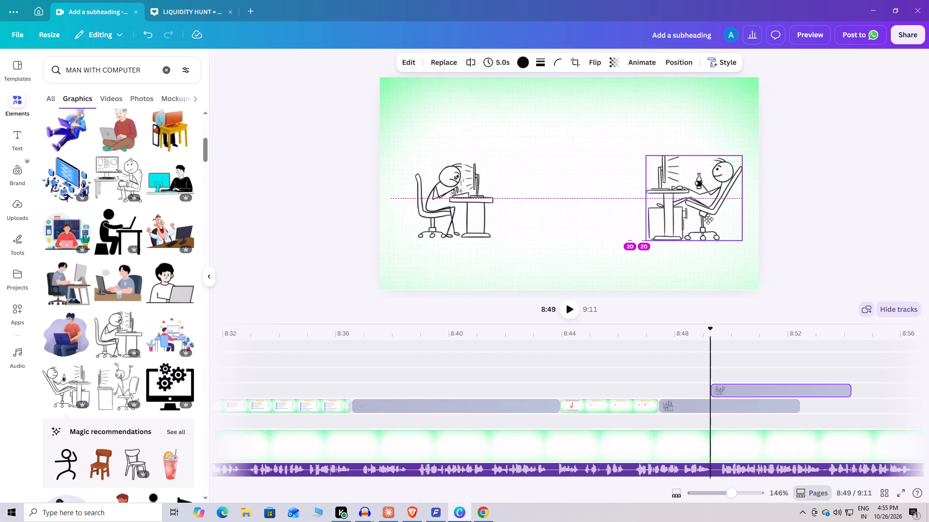
left_click_drag(708, 219, 707, 221)
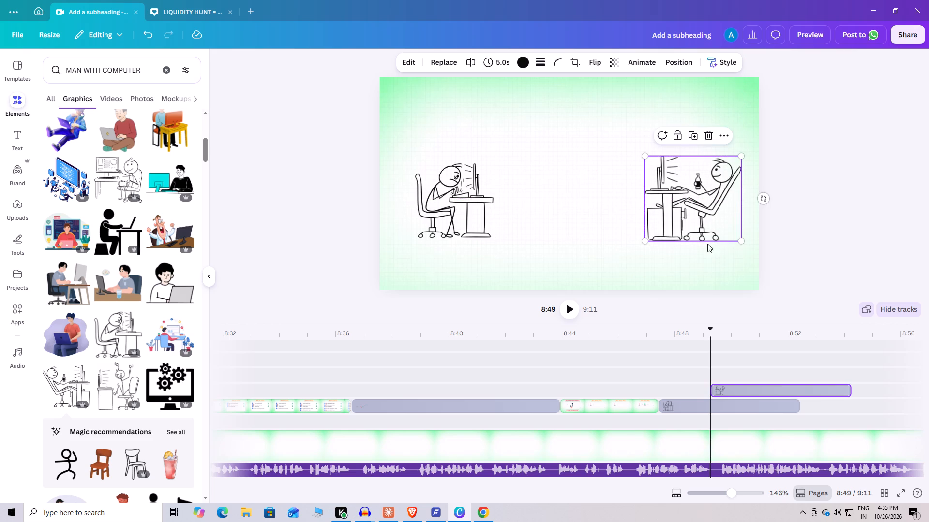
Apply the Rise animation to the hunched stick figure, on both enter and exit.
left_click(665, 399)
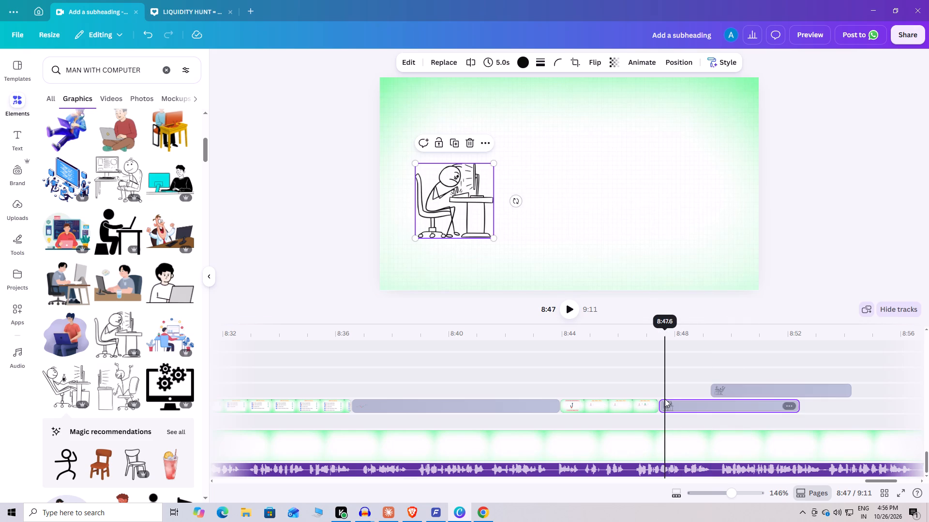
left_click(641, 60)
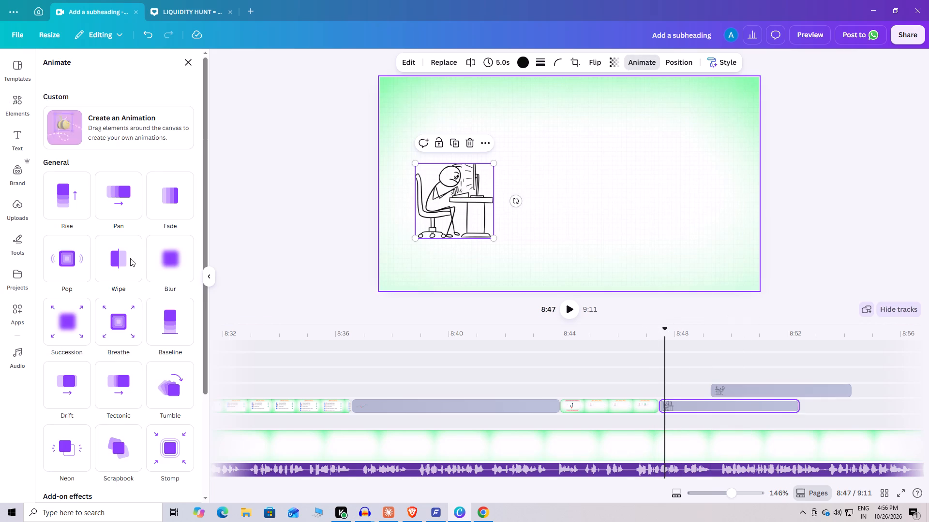
left_click(82, 207)
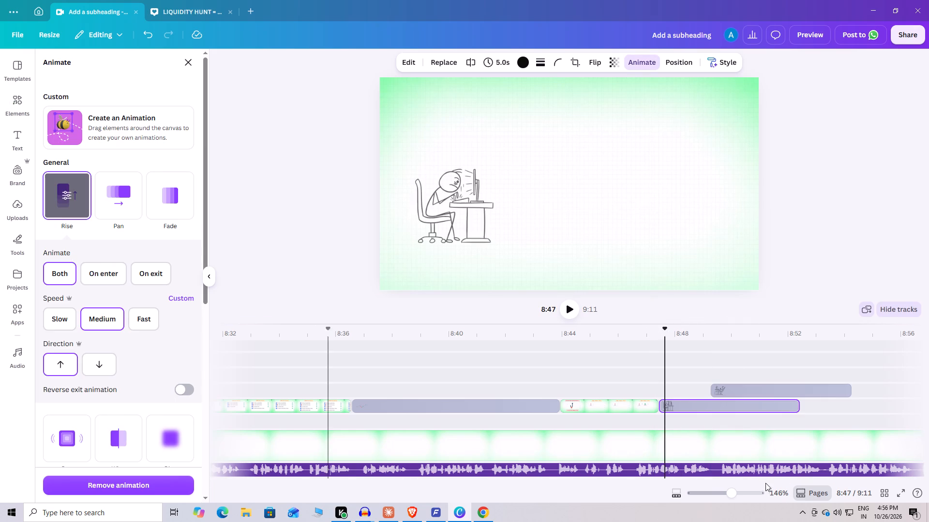
Move the leaning-back figure's clip to start at about 8:48, trim it to 1.6 s, and end the hunched figure's clip with it.
left_click(642, 368)
left_click(577, 313)
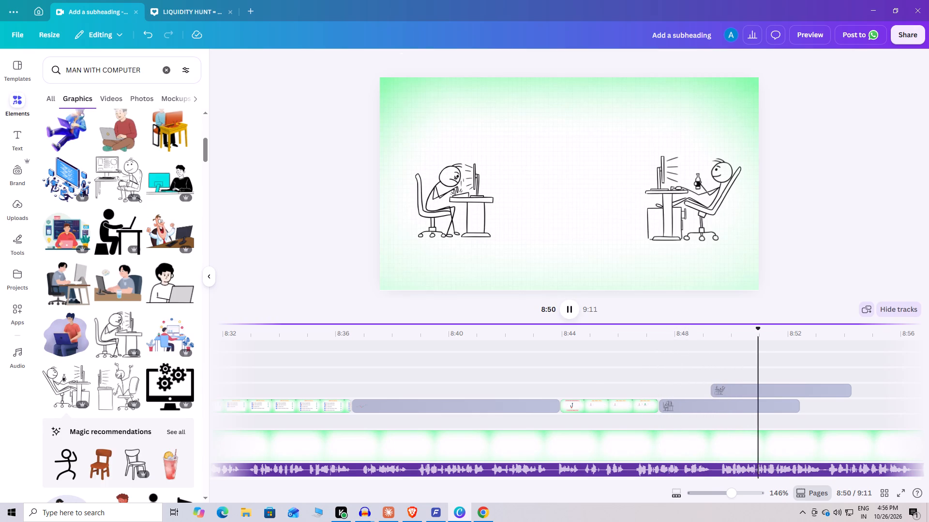
left_click_drag(754, 390, 724, 391)
left_click_drag(815, 392, 706, 406)
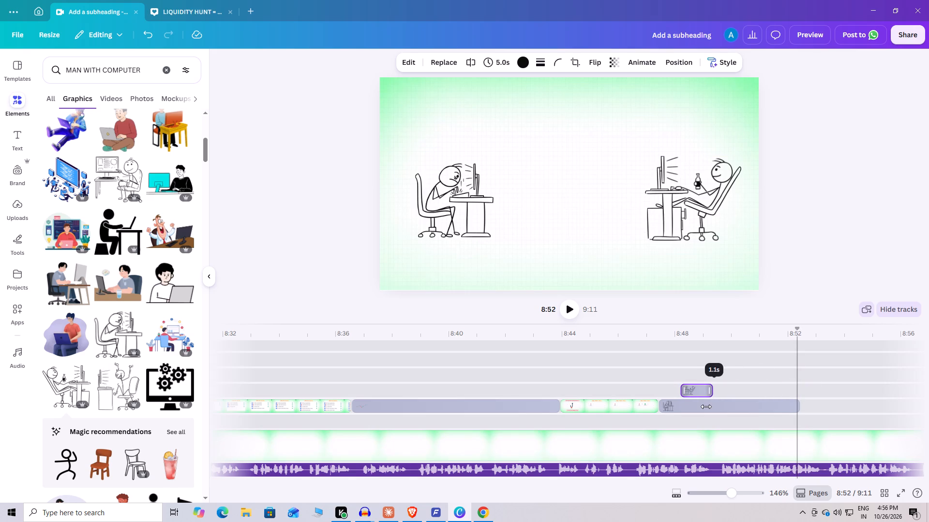
left_click_drag(706, 406, 720, 406)
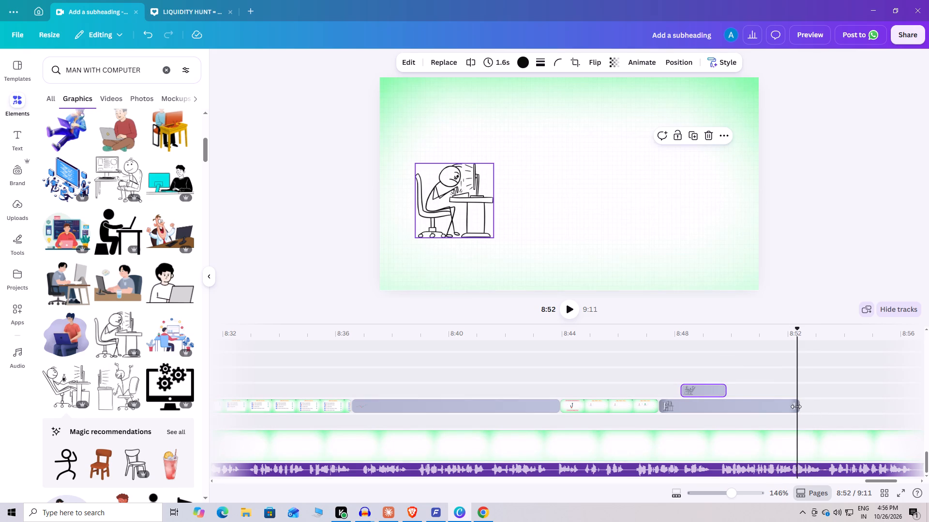
left_click_drag(795, 406, 723, 413)
left_click(652, 387)
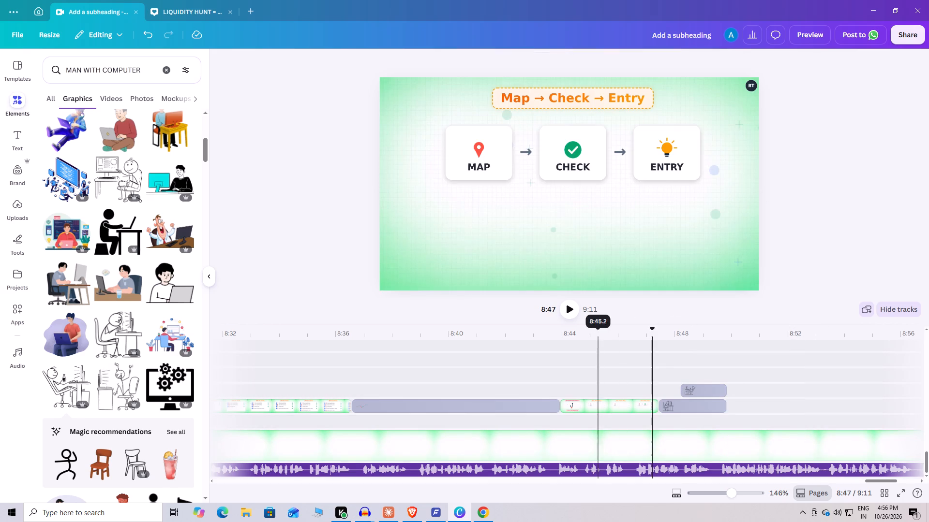
left_click(569, 300)
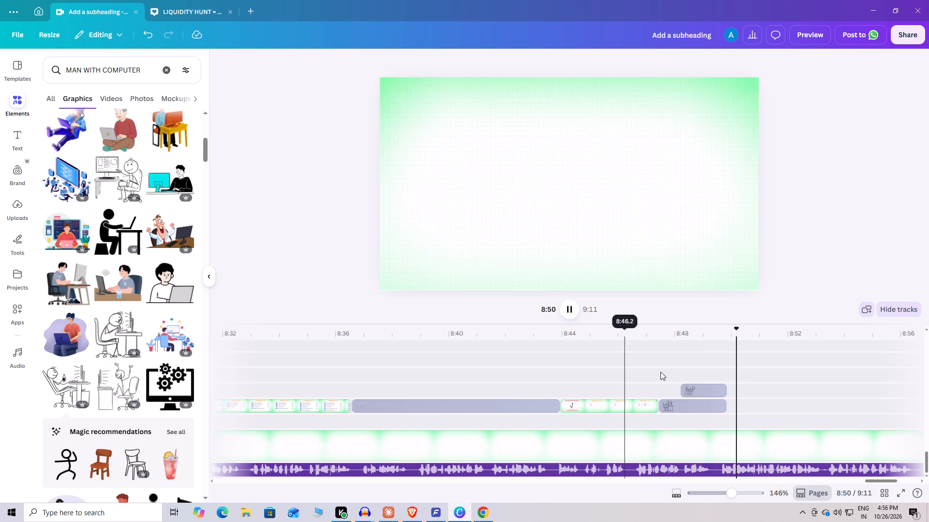
Apply the Rise animation to the leaning-back stick figure, on both enter and exit.
left_click(708, 388)
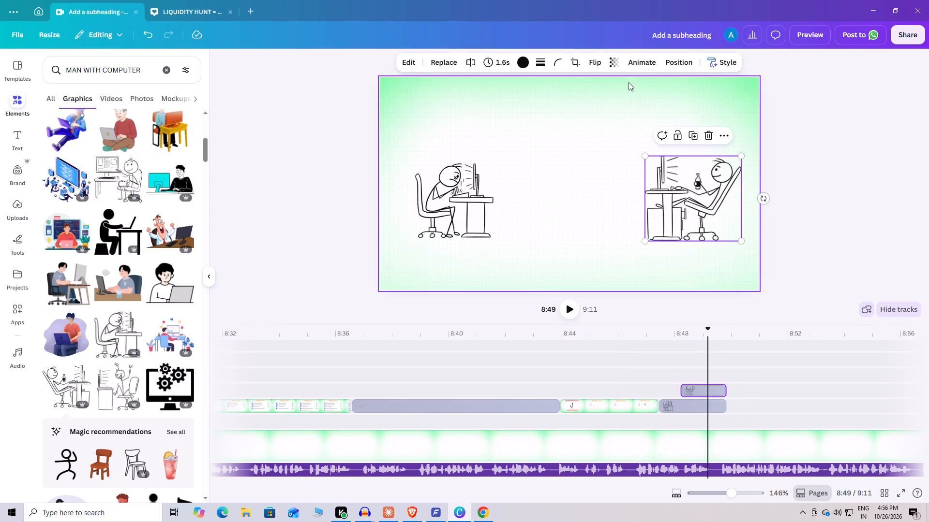
left_click(644, 59)
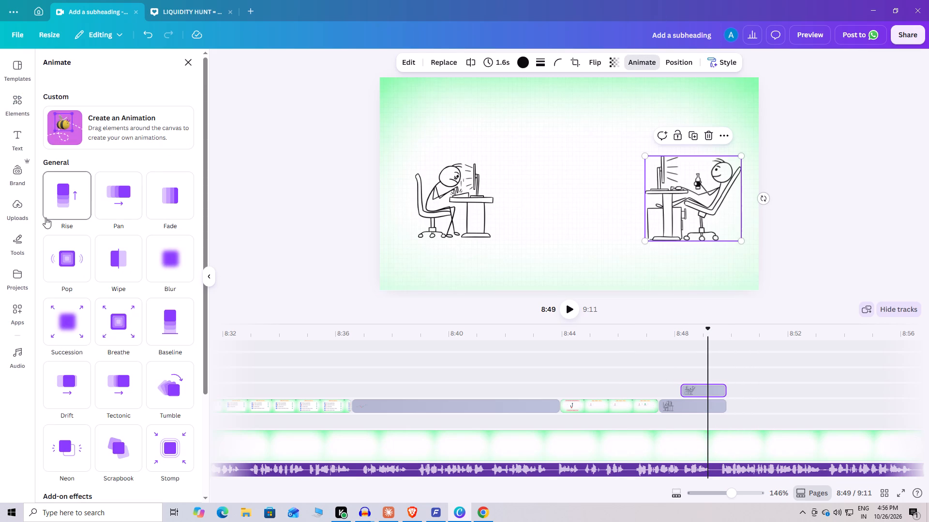
left_click(53, 216)
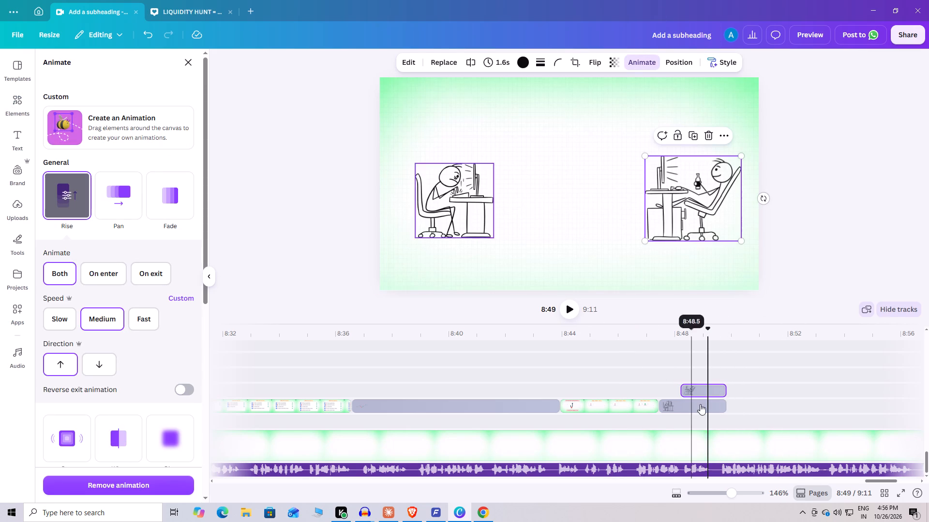
left_click(669, 384)
left_click(17, 249)
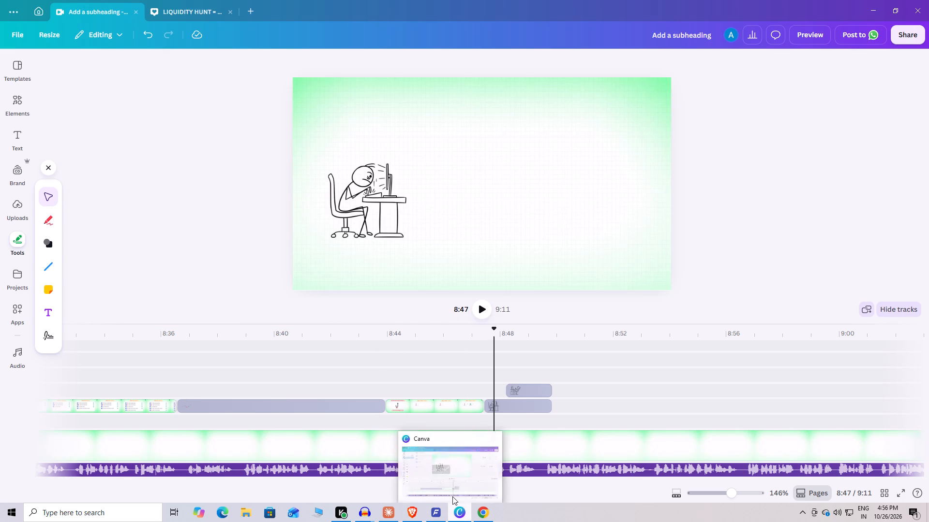
left_click(479, 511)
left_click(63, 7)
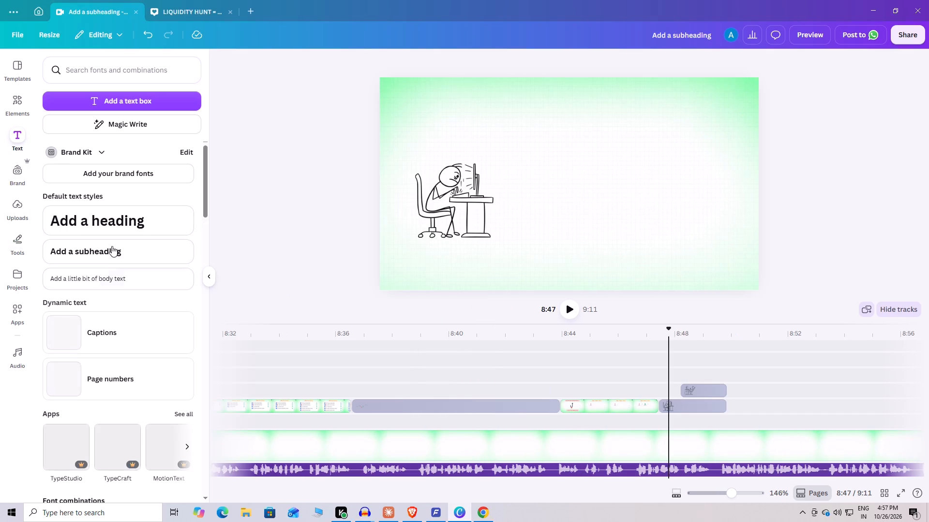
left_click(107, 254)
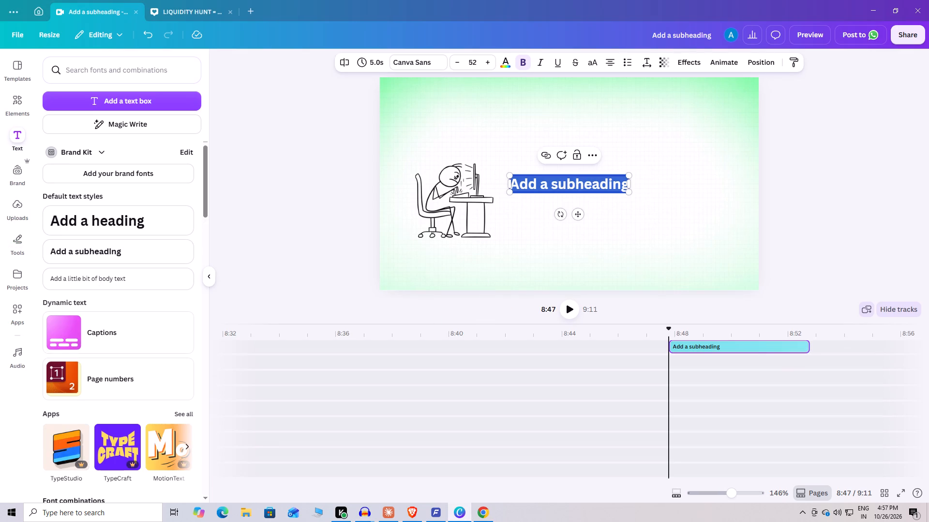
right_click(542, 188)
left_click(576, 256)
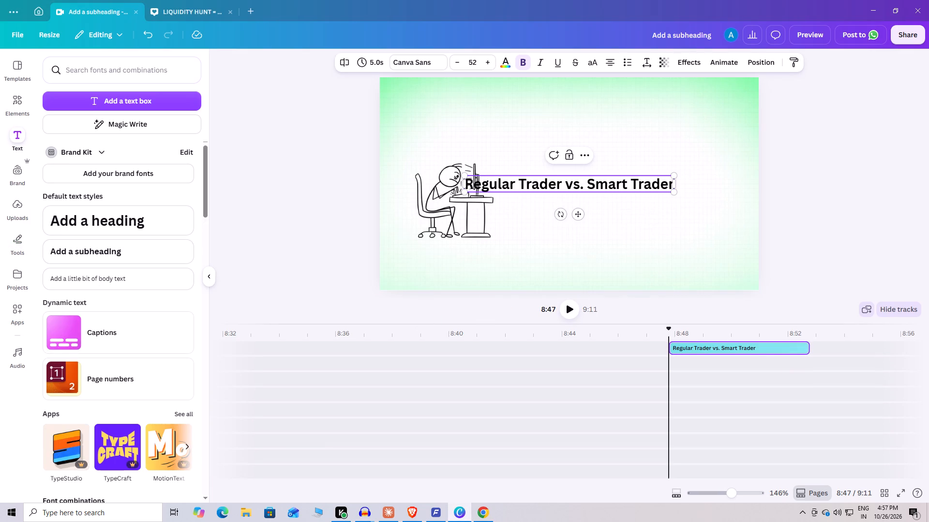
Widen the subheading's text box, scale its font size to about 61.3, and shift it back towards the video frame.
left_click_drag(676, 185, 847, 175)
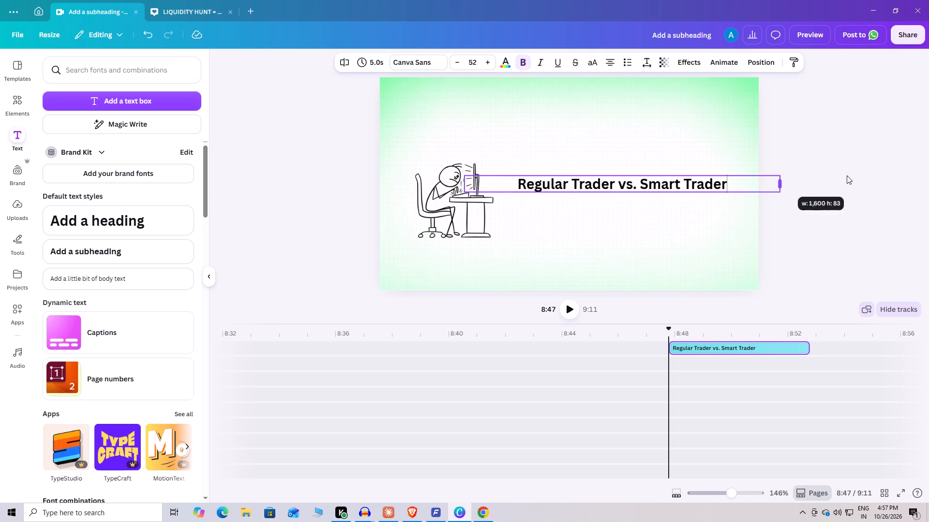
left_click_drag(847, 175, 864, 174)
left_click_drag(860, 192, 928, 246)
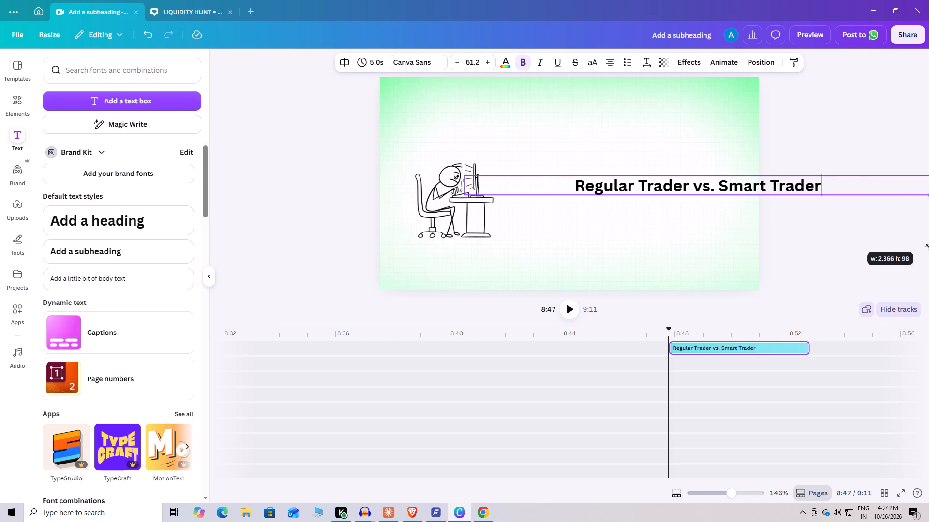
left_click_drag(928, 246, 928, 253)
left_click(300, 229)
left_click_drag(711, 190, 682, 184)
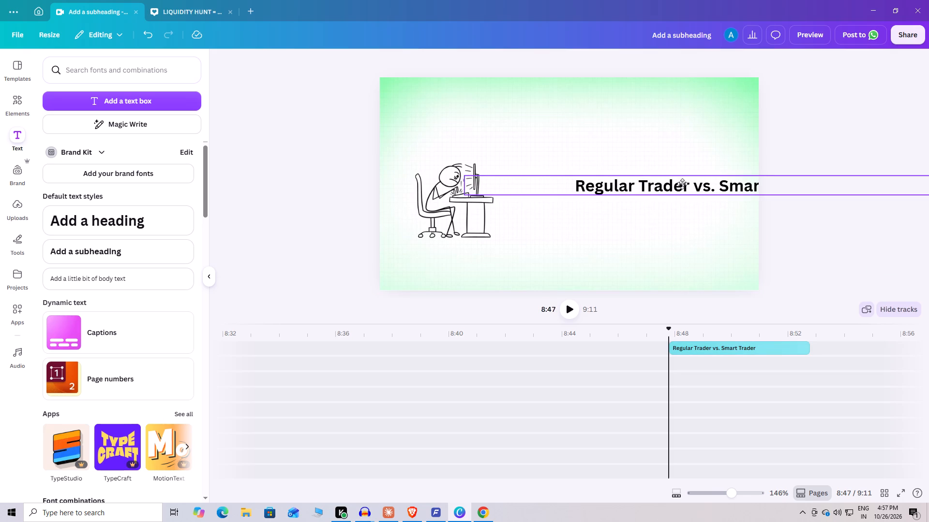
left_click_drag(682, 184, 645, 176)
left_click_drag(639, 176, 646, 176)
Remove the period after "vs" so the heading reads "Regular Trader vs Smart Trader".
double_click(657, 175)
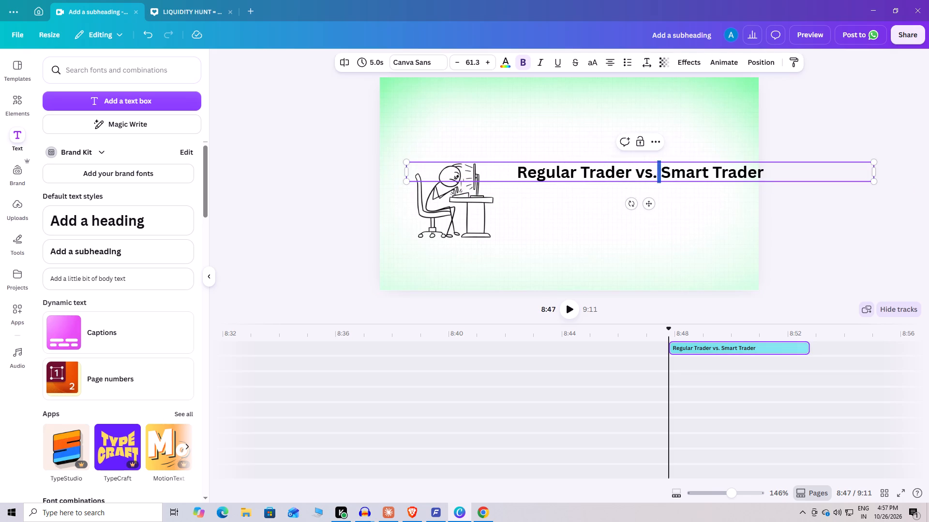
left_click(657, 175)
triple_click(657, 175)
left_click_drag(657, 175, 650, 179)
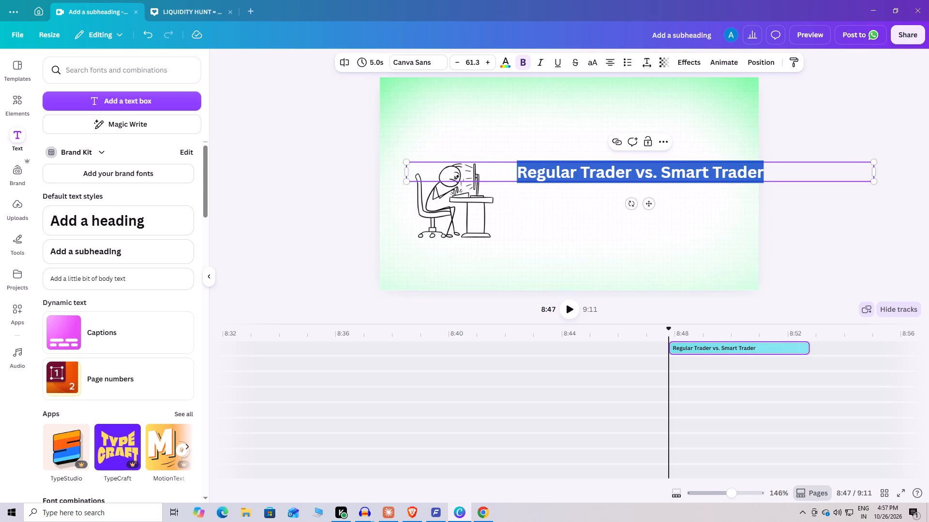
left_click(628, 179)
left_click(658, 177)
key("BackSpace")
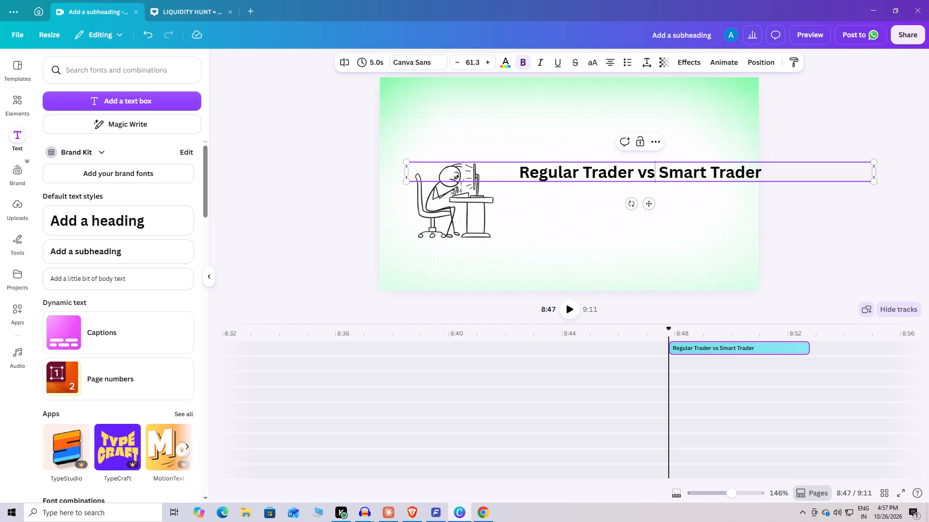
left_click(292, 192)
Enlarge the heading to font size 73.8 and centre it near the top of the video frame.
left_click_drag(559, 172, 460, 114)
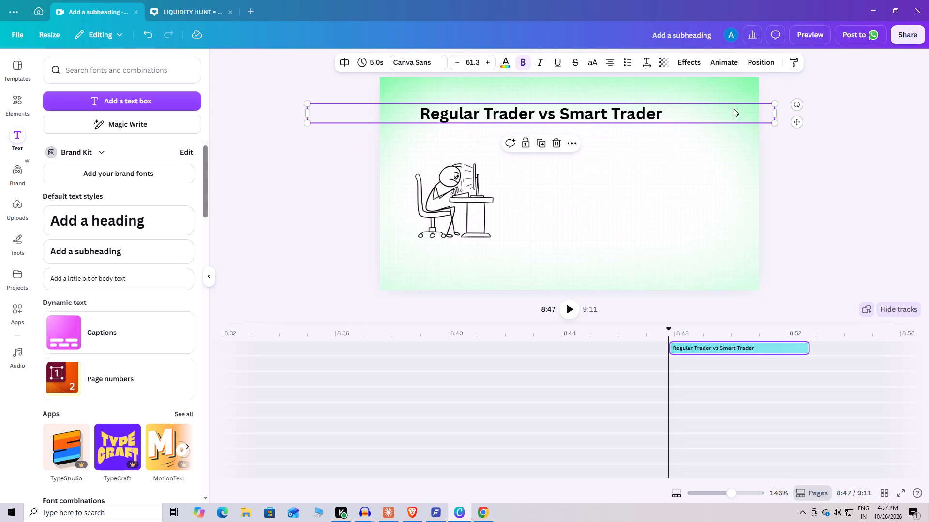
left_click_drag(776, 121, 924, 178)
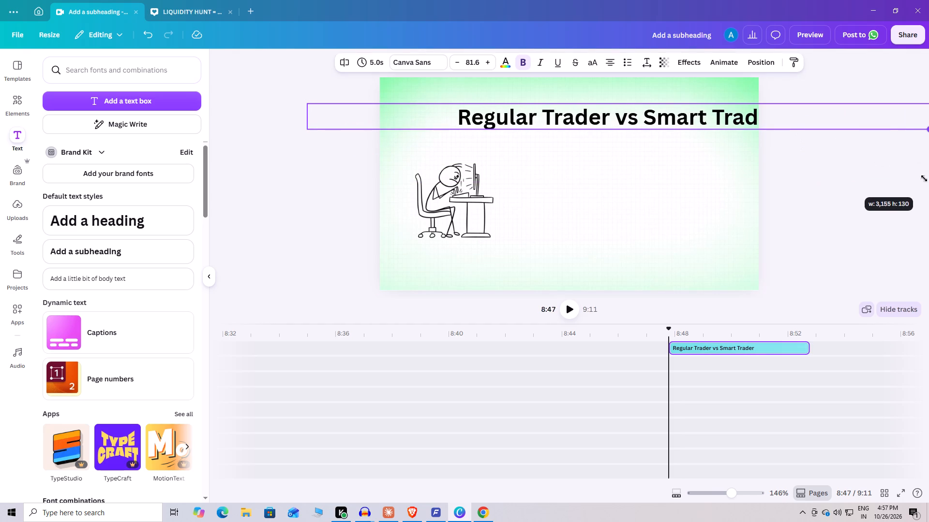
left_click_drag(924, 178, 869, 175)
left_click_drag(655, 130, 639, 122)
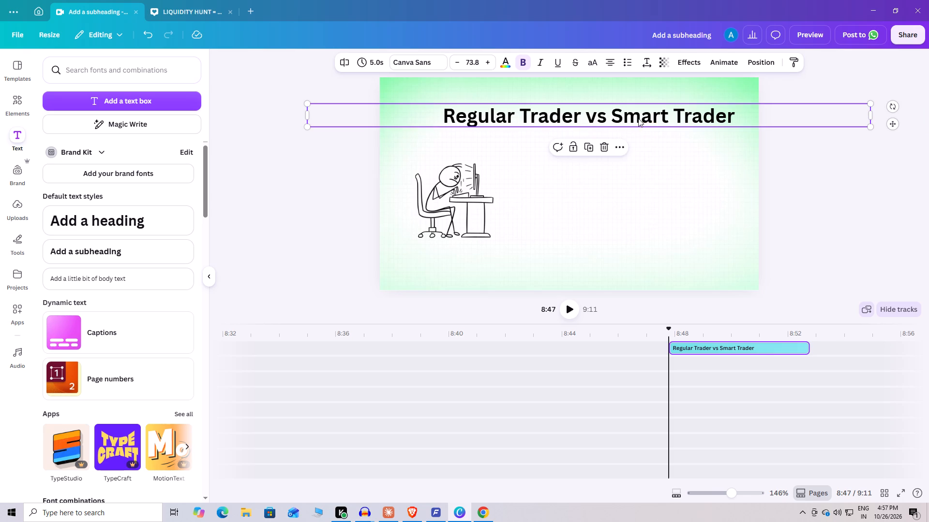
left_click_drag(638, 118, 618, 112)
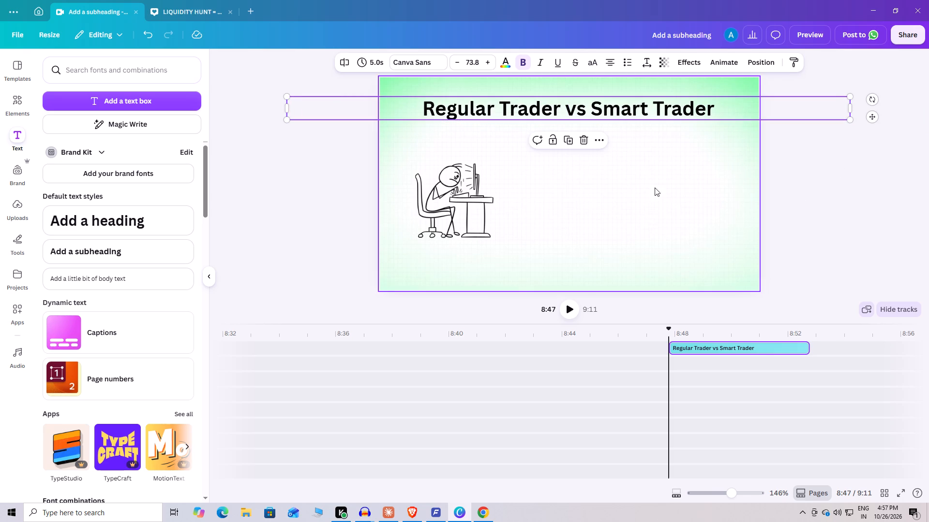
Apply the Background text effect to the "Regular Trader vs Smart Trader" heading in vivid turquoise (#00ffe0).
left_click(691, 64)
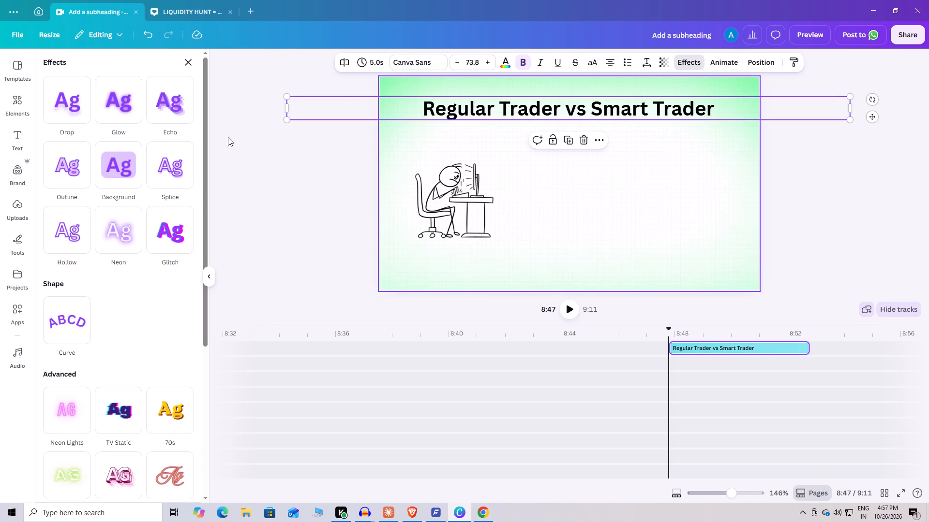
left_click(126, 161)
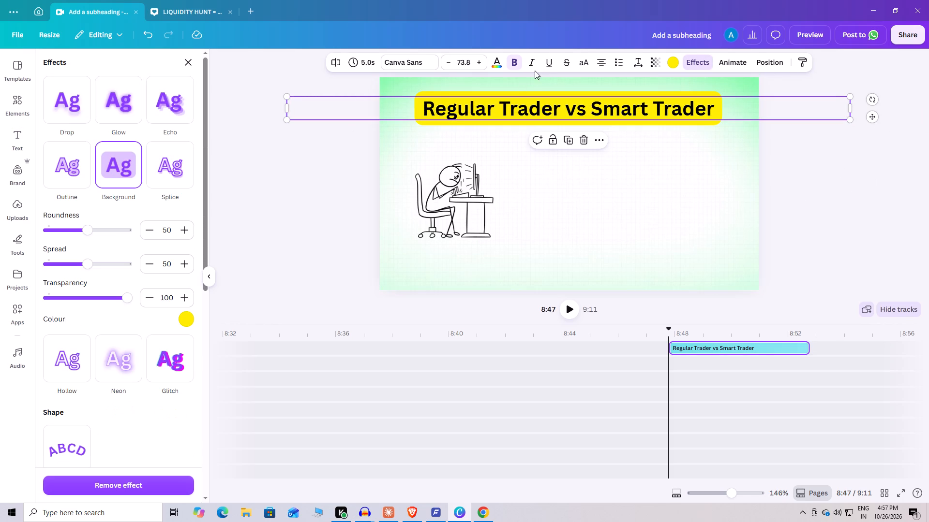
left_click(674, 65)
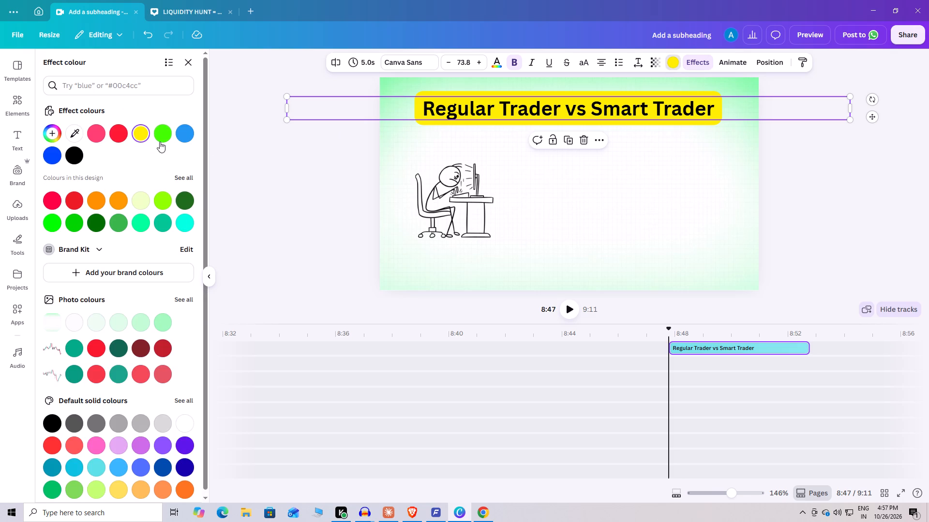
left_click(160, 142)
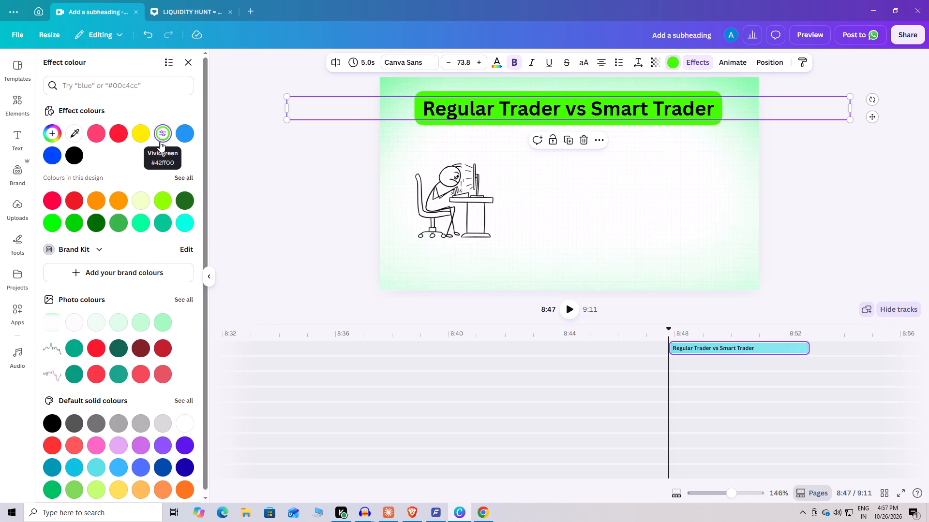
left_click(174, 221)
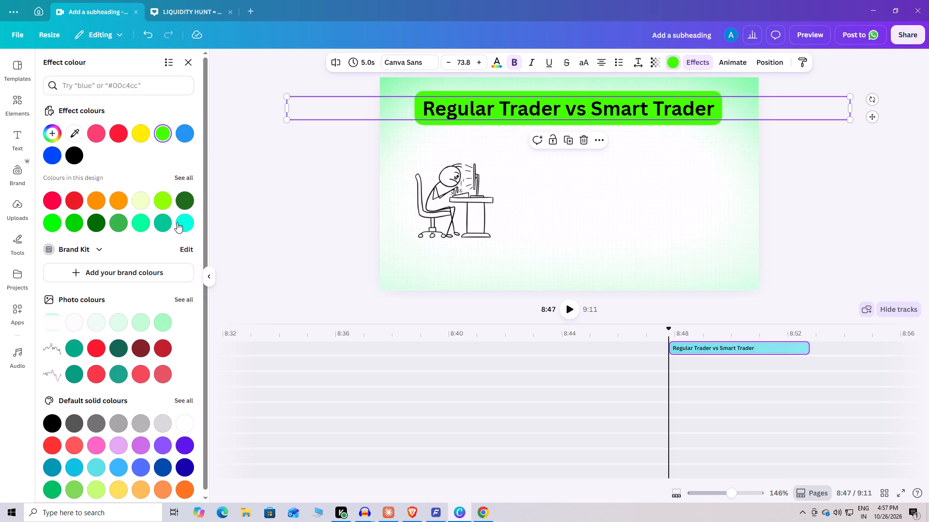
left_click(179, 223)
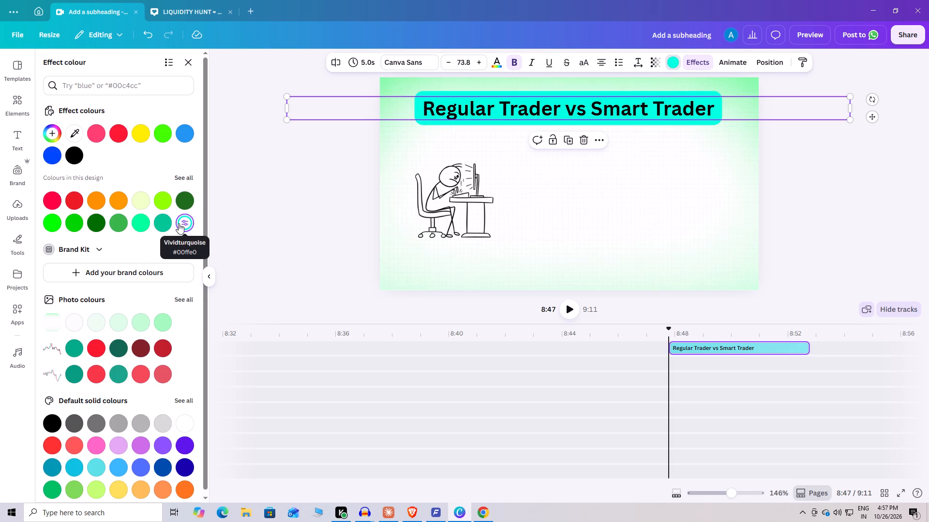
Trim the end of the "Regular Trader vs Smart Trader" heading to a 2.0 s duration, playing the section to check its timing.
left_click(645, 363)
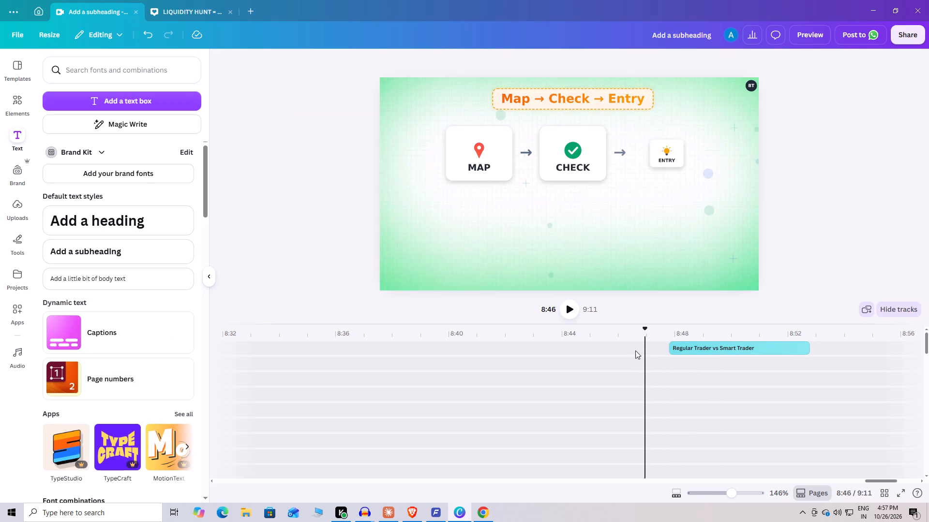
left_click(562, 309)
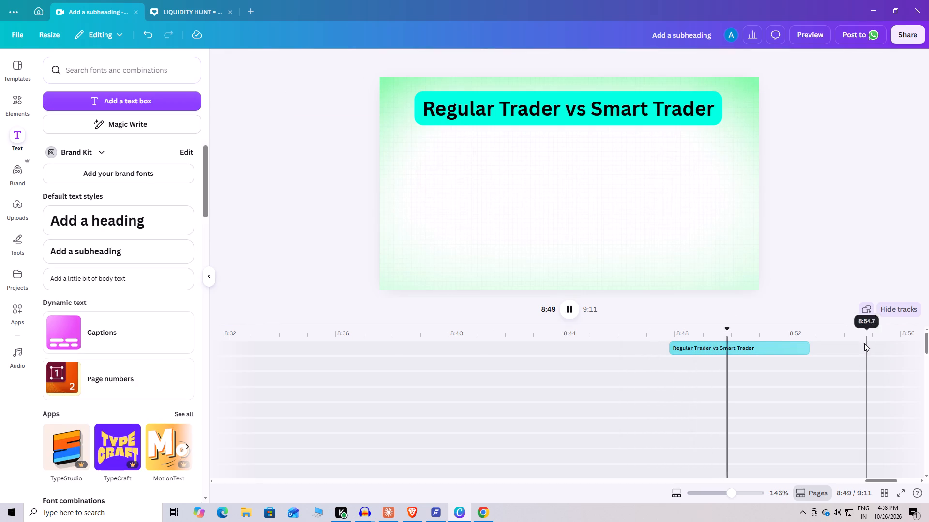
left_click_drag(807, 348, 725, 357)
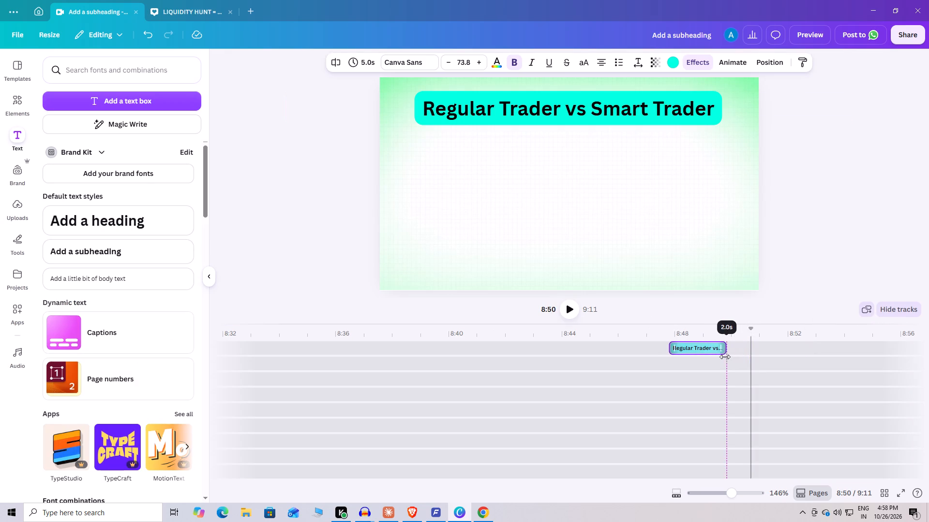
left_click_drag(725, 357, 719, 361)
left_click(675, 398)
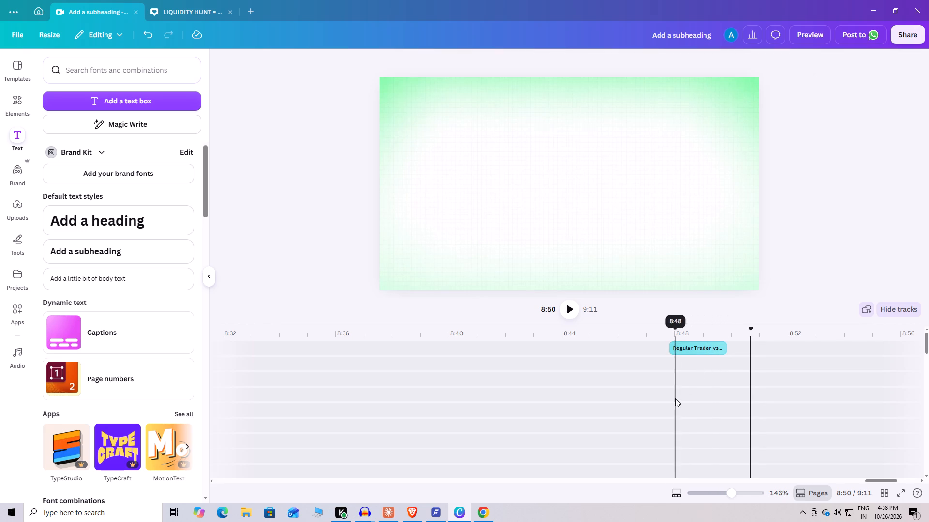
left_click(651, 372)
left_click(571, 315)
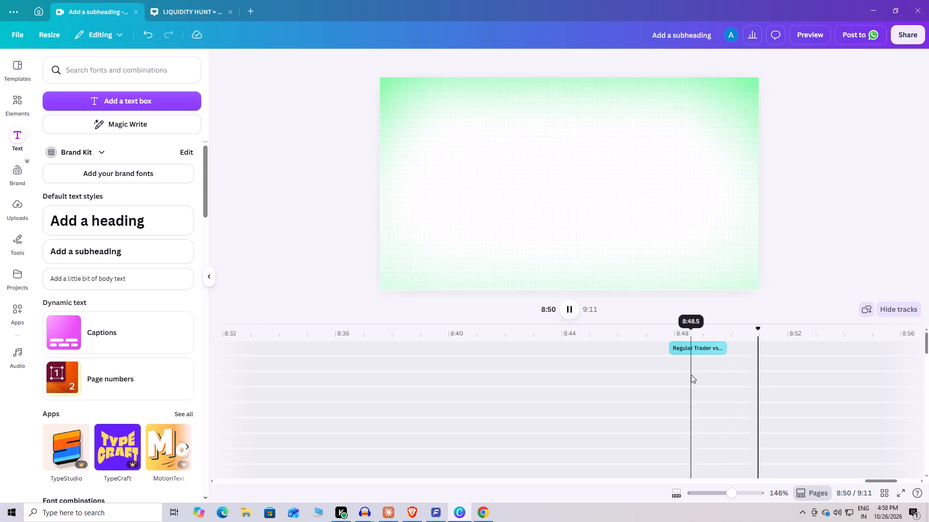
left_click(729, 404)
Duplicate the 3.4 s "Map → Check → Entry" clip and place the copy directly after the stick-figure clips, at about 8:49.
scroll(729, 404, "down", 9)
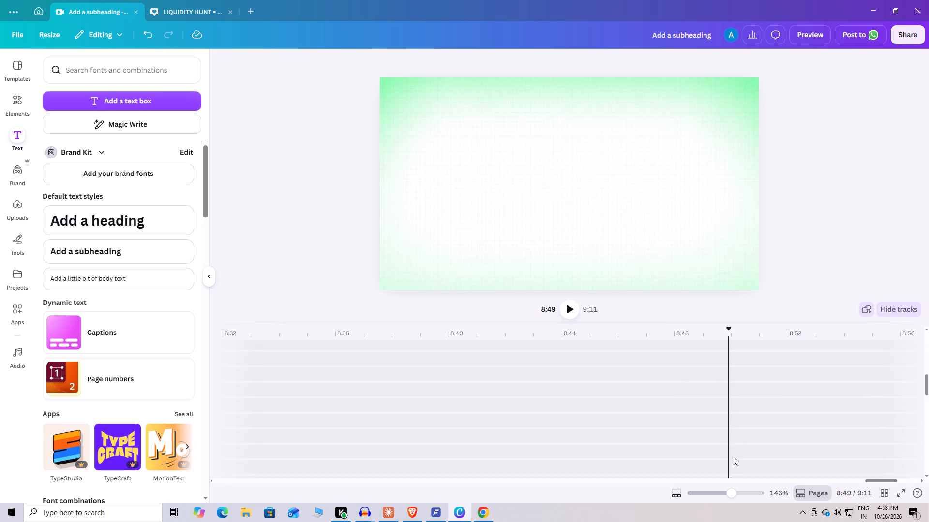
scroll(734, 457, "down", 7)
scroll(734, 462, "up", 15)
scroll(734, 462, "down", 20)
left_click(614, 409)
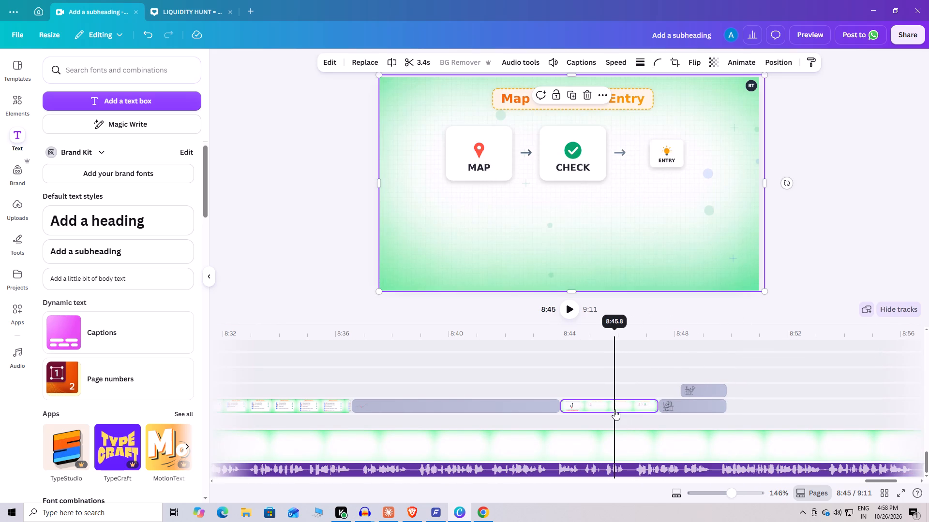
left_click(574, 99)
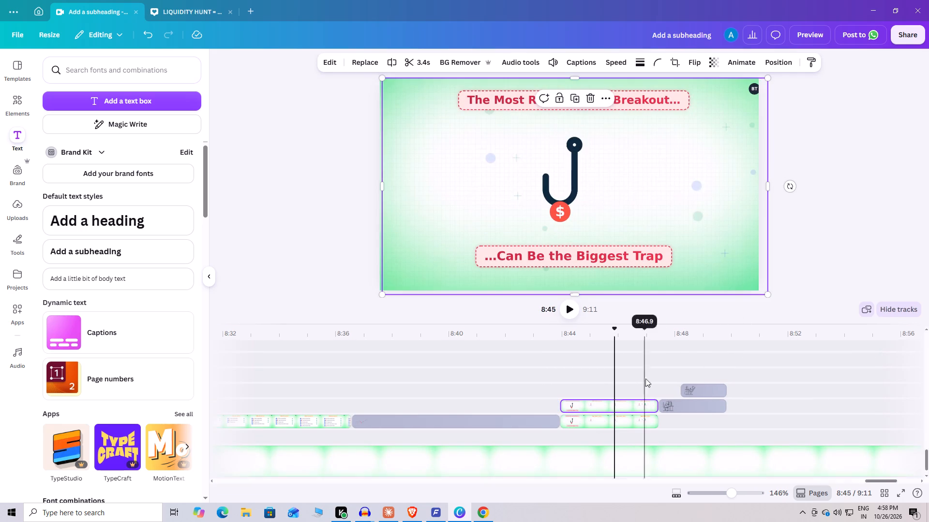
left_click_drag(614, 424, 786, 392)
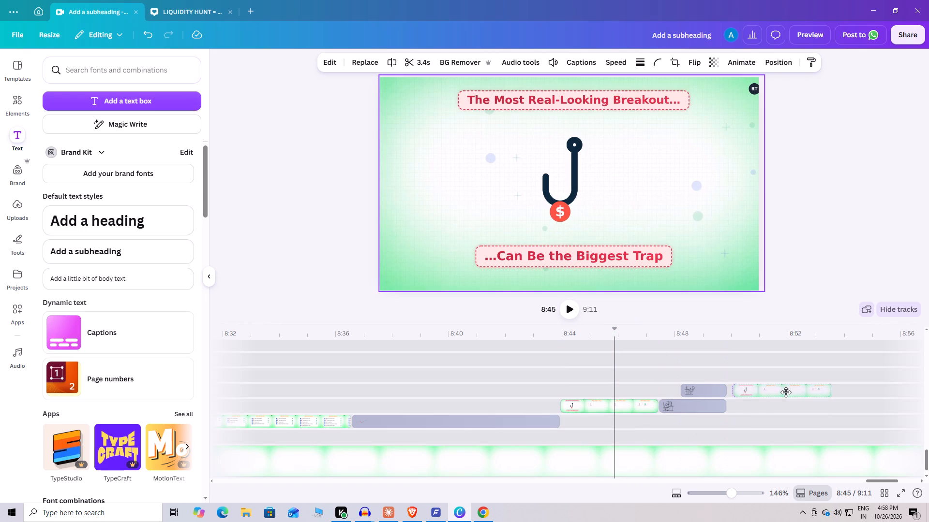
left_click_drag(786, 392, 783, 392)
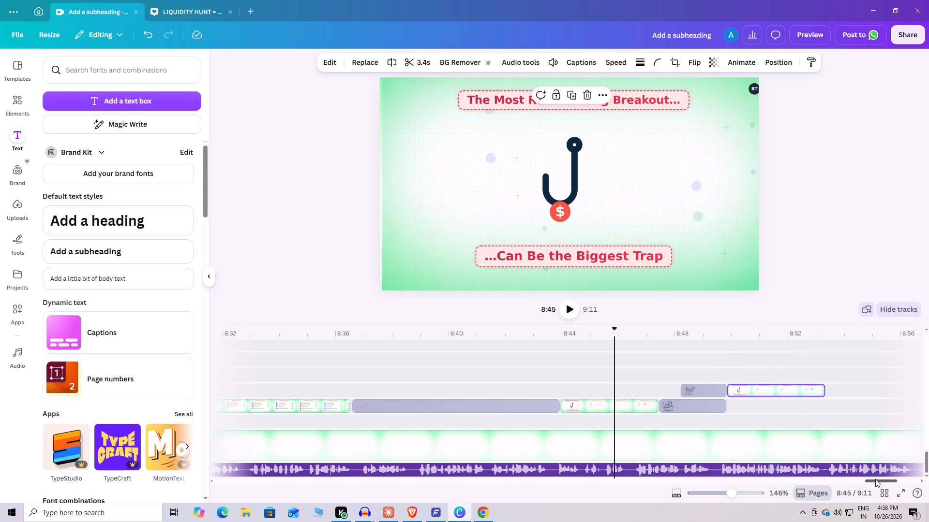
Extend the end of the copied animation clip to about 11.1 s.
left_click_drag(875, 479, 889, 480)
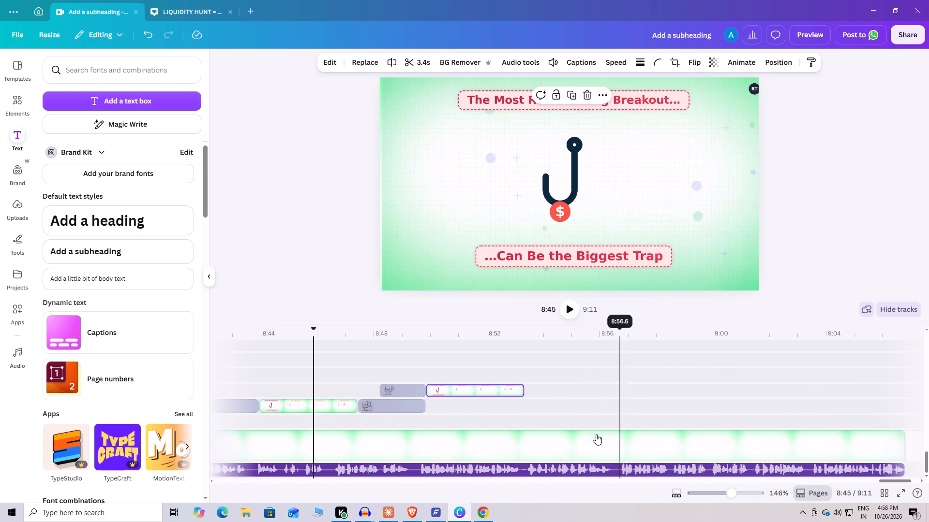
left_click_drag(522, 392, 662, 399)
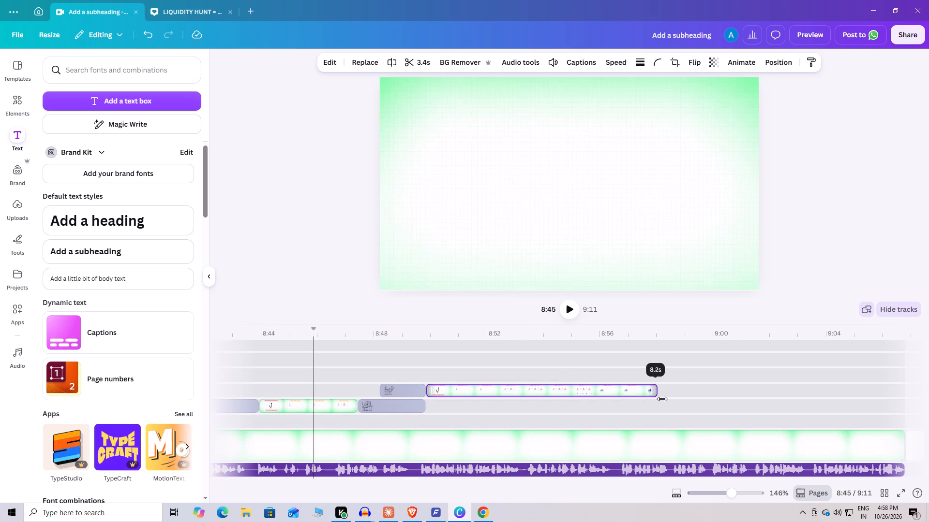
left_click_drag(662, 399, 738, 408)
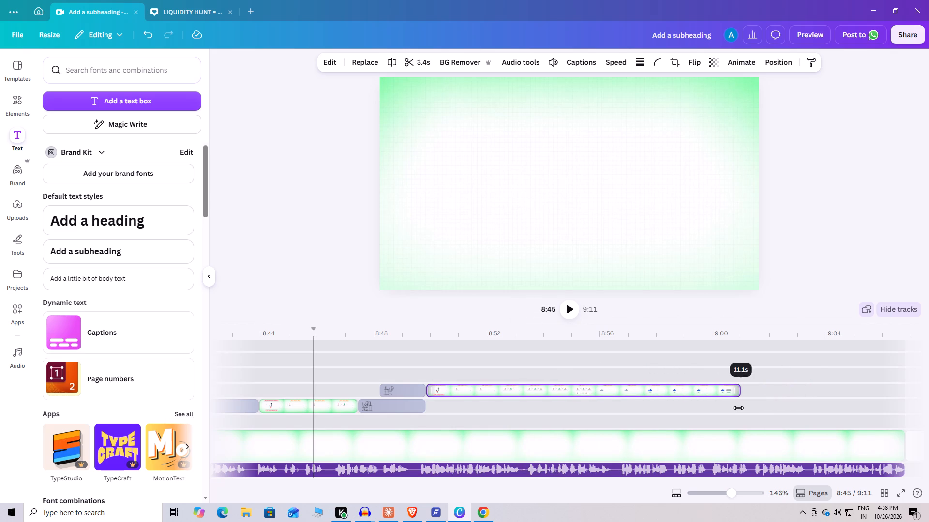
Trim the copied clip's start to the "Next Video: Liquidity Grab" section, bringing its duration to about 3.4 s.
left_click(584, 382)
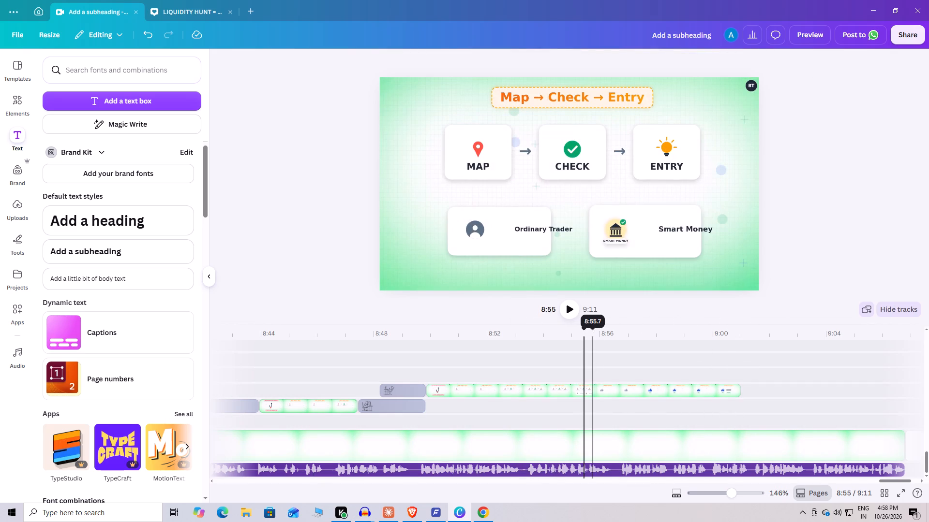
left_click_drag(581, 333, 682, 335)
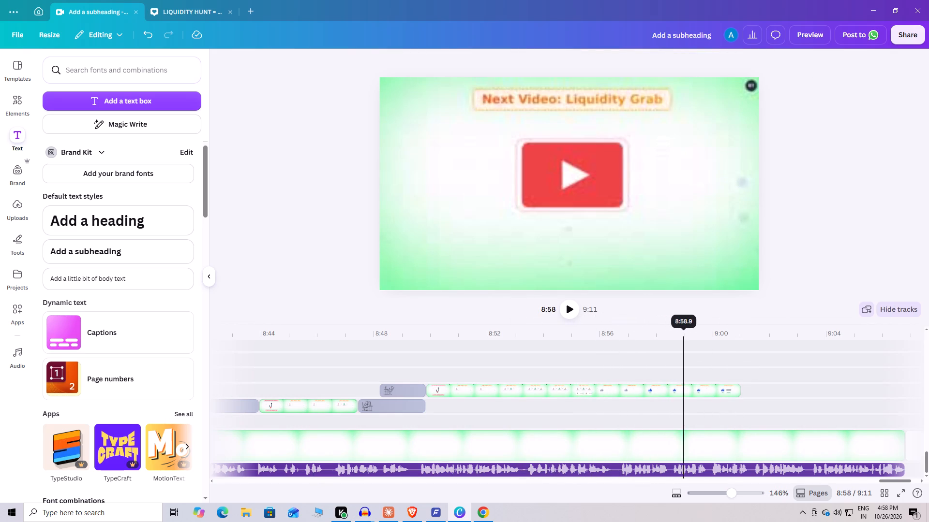
left_click_drag(682, 335, 677, 339)
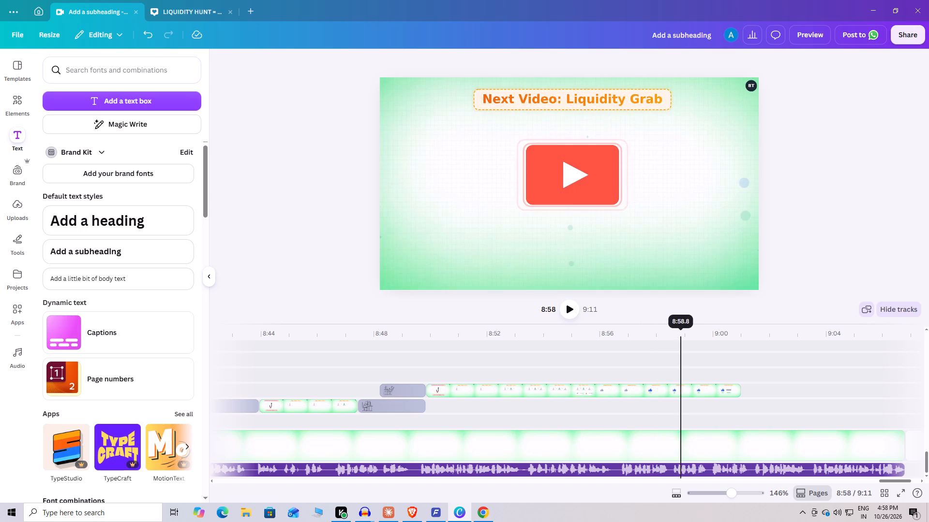
left_click_drag(677, 339, 652, 347)
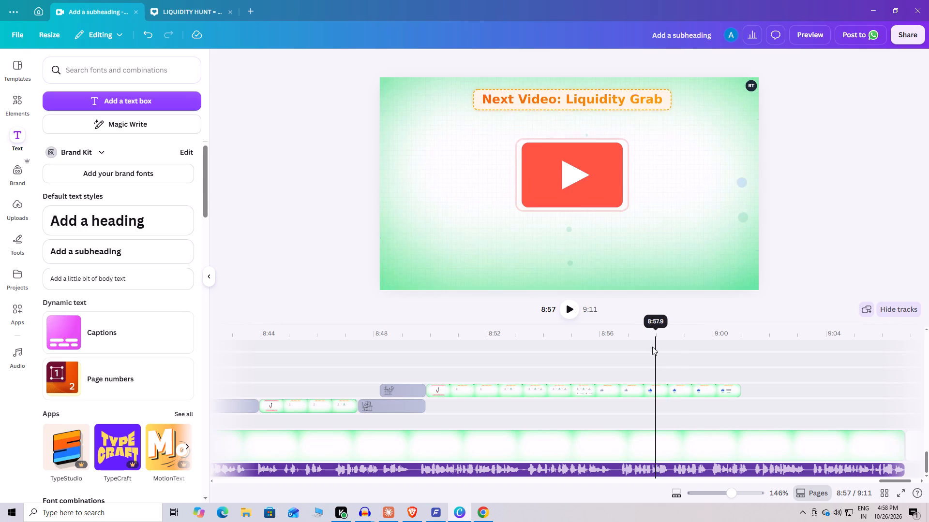
left_click_drag(652, 347, 627, 355)
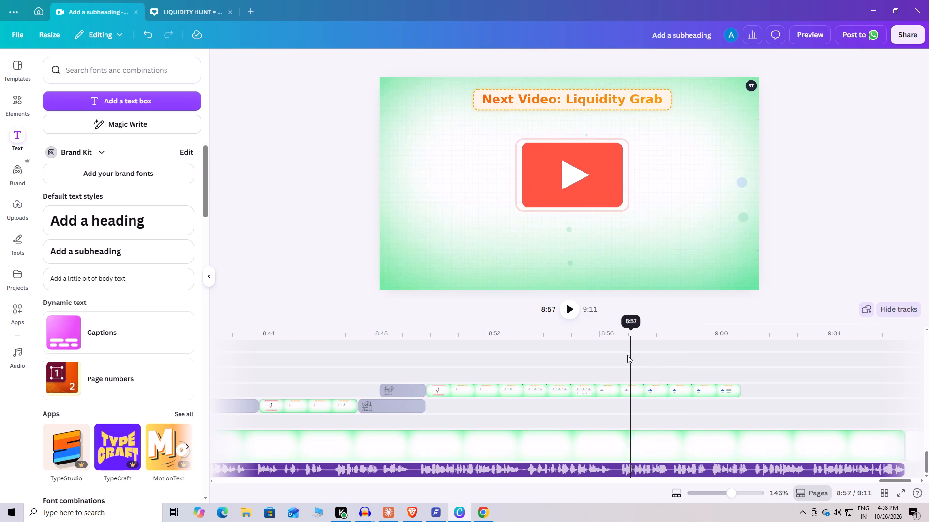
left_click_drag(627, 355, 606, 358)
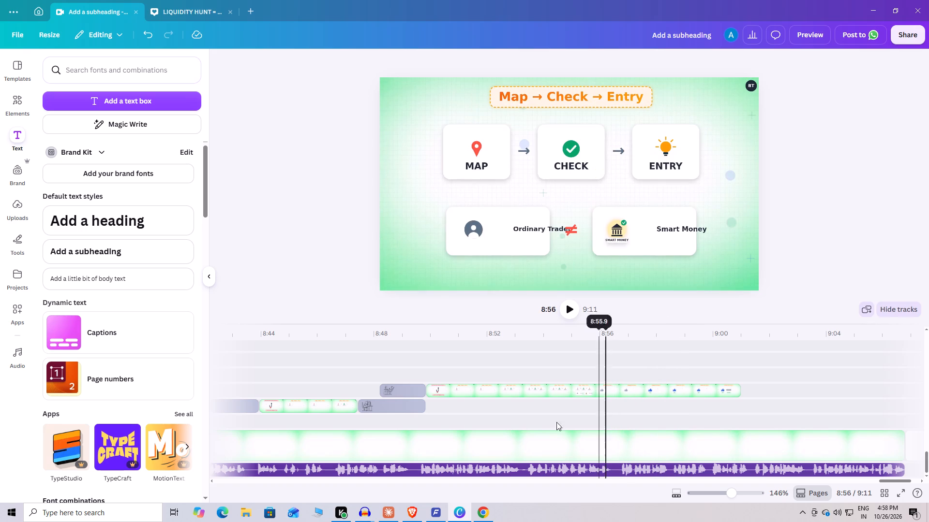
left_click_drag(429, 393, 520, 401)
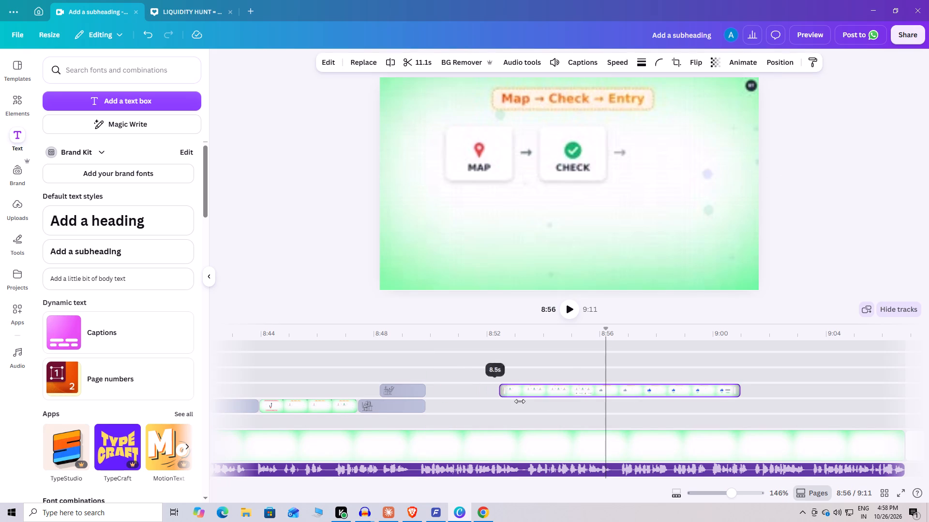
left_click_drag(520, 401, 627, 410)
left_click(626, 410)
left_click(571, 305)
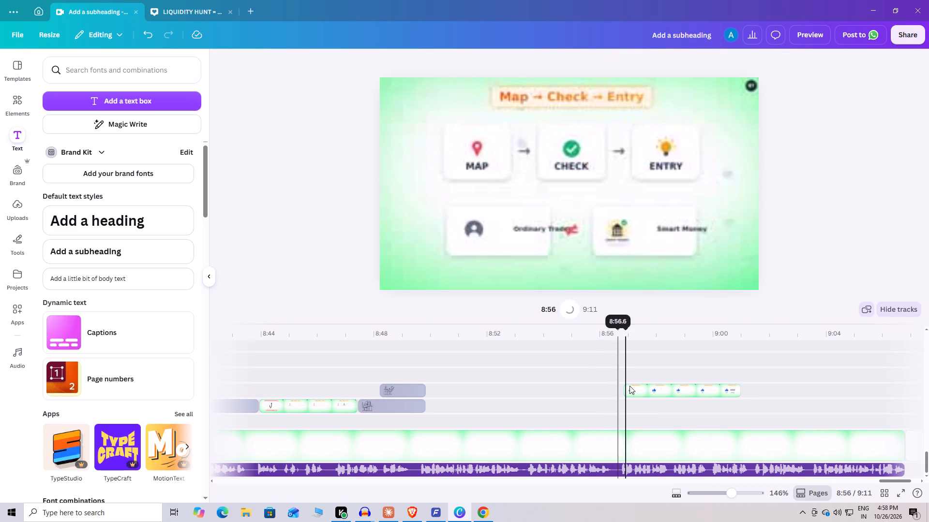
left_click_drag(629, 394, 630, 394)
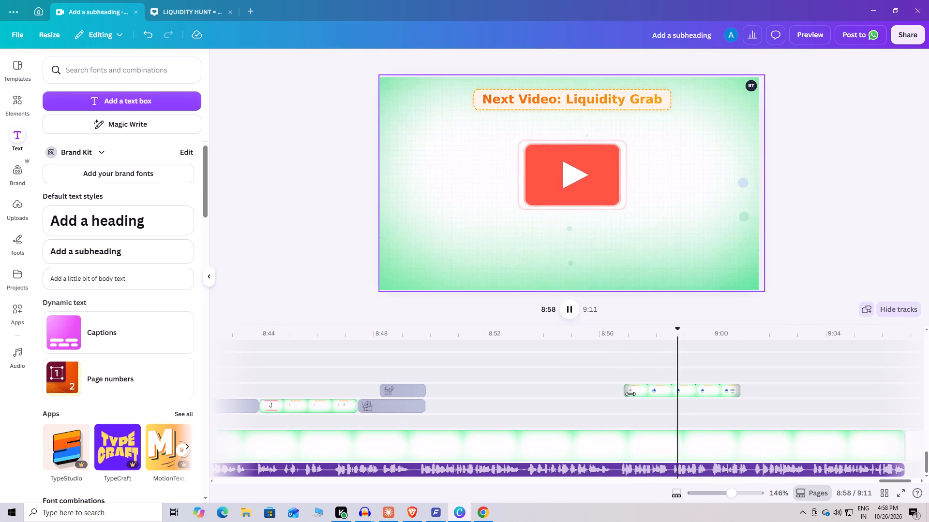
left_click_drag(630, 394, 649, 401)
left_click(636, 401)
left_click(567, 307)
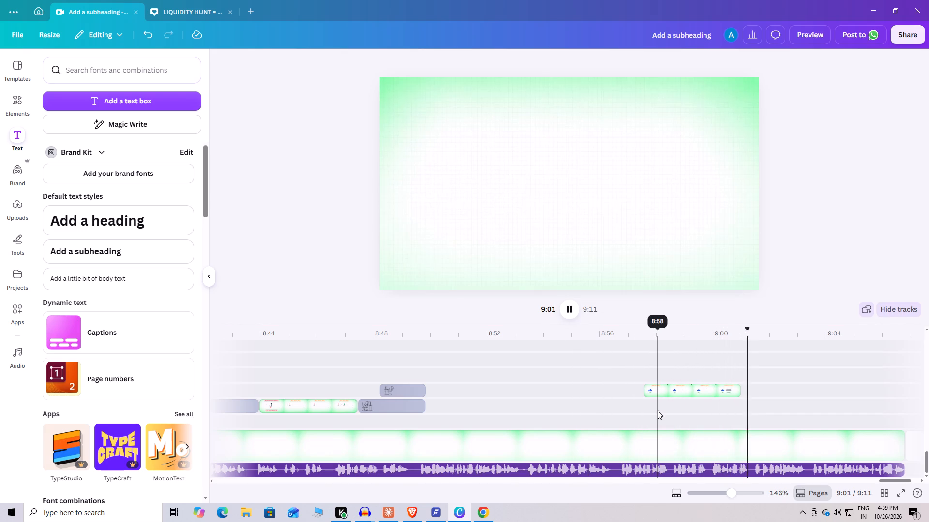
Move the trimmed "Next Video: Liquidity Grab" clip back to start right after the stick-figure clips, at about 8:49.
left_click_drag(683, 394, 475, 381)
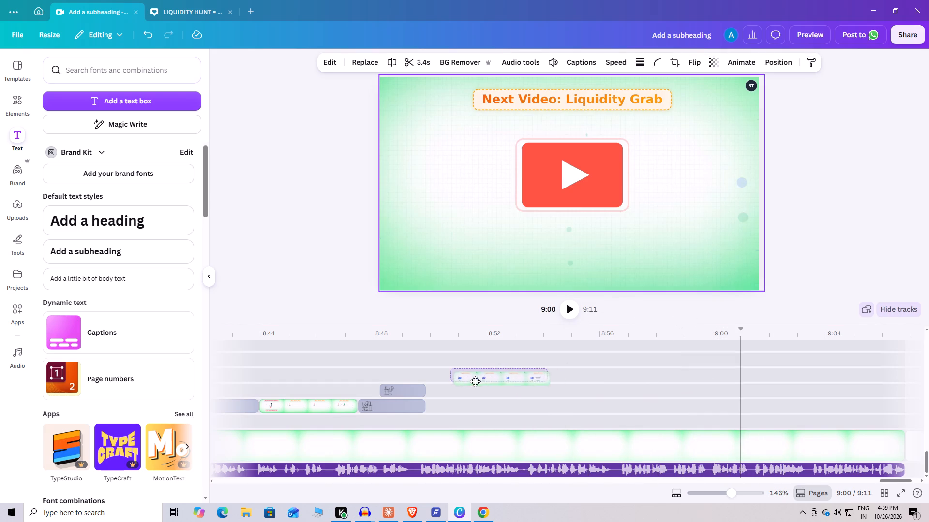
left_click_drag(475, 381, 470, 389)
Play from about 8:49, and extend the "Next Video" clip to 16.9 s so it ends with the narration.
left_click(419, 373)
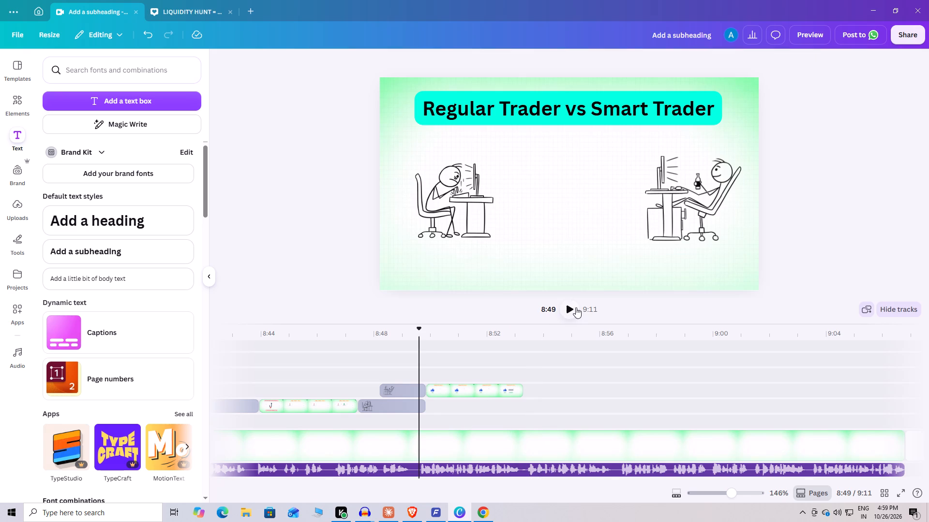
left_click(576, 307)
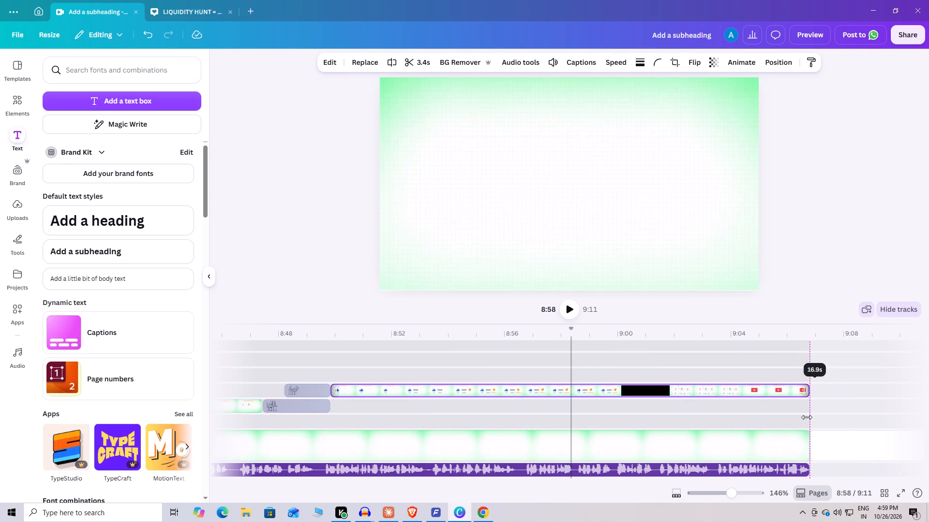
left_click(375, 405)
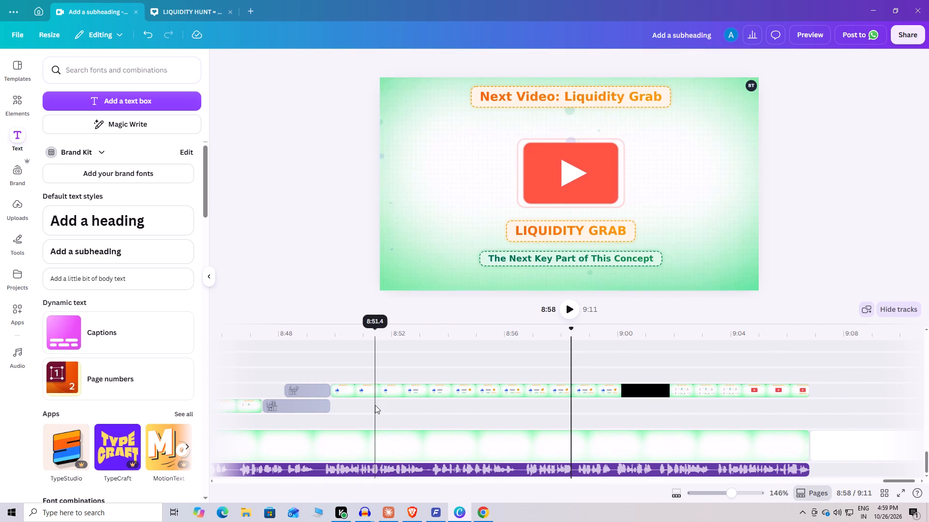
Play the ending to check the extended clip against the narration, and select that clip at about 8:59.
left_click(571, 310)
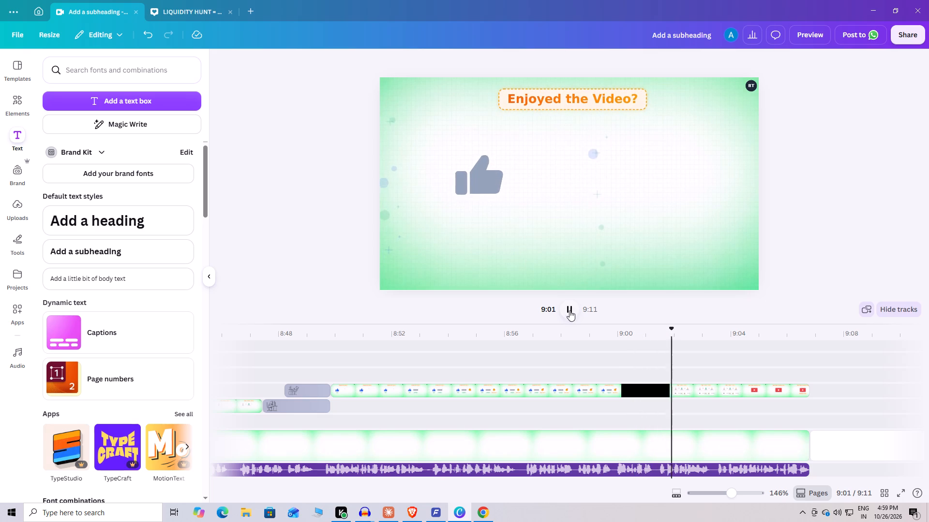
left_click(594, 391)
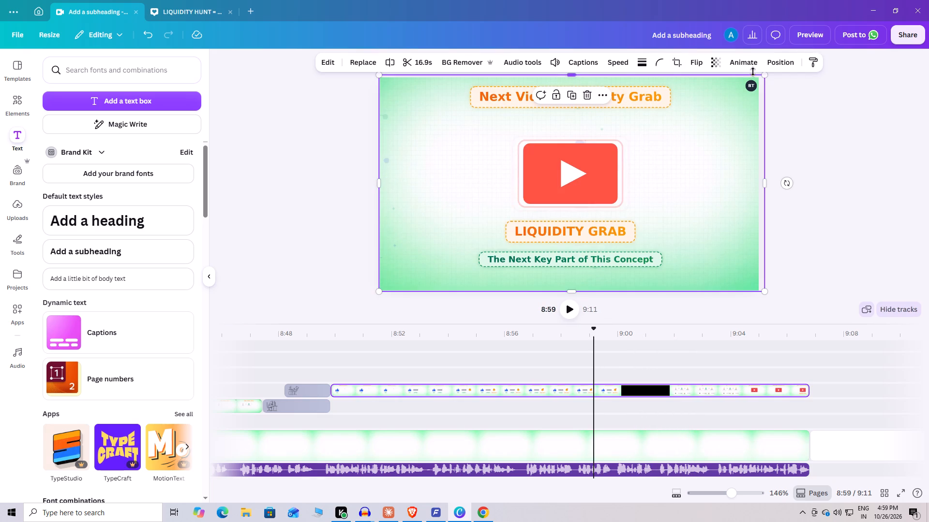